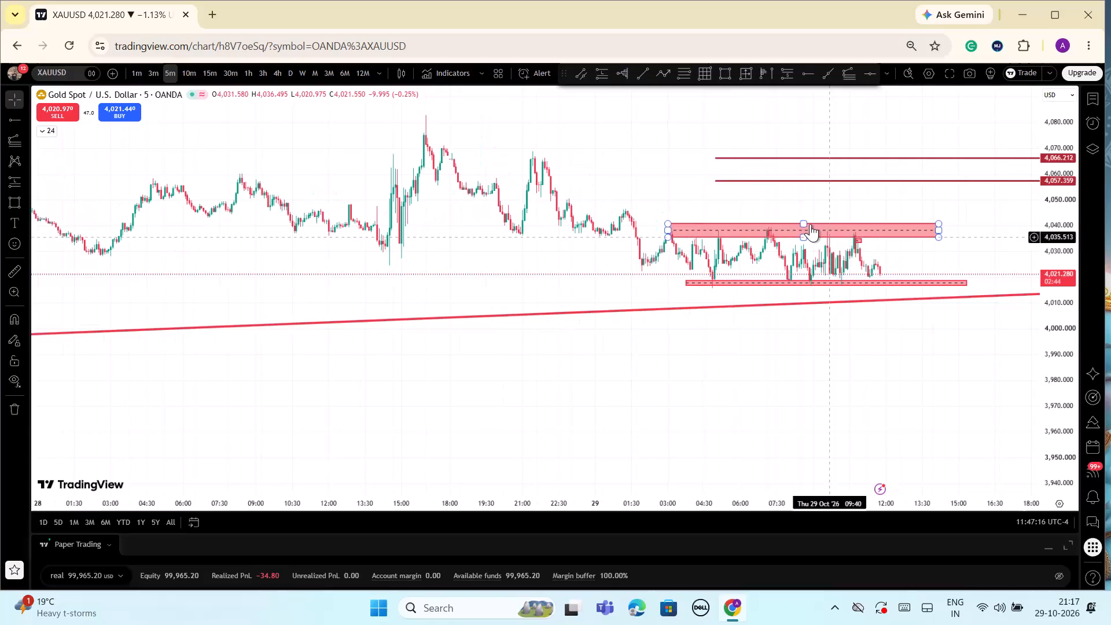
Tighten the upper resistance zone rectangle so it spans from about 4,036.5 to about 4,039.9.
click(803, 226)
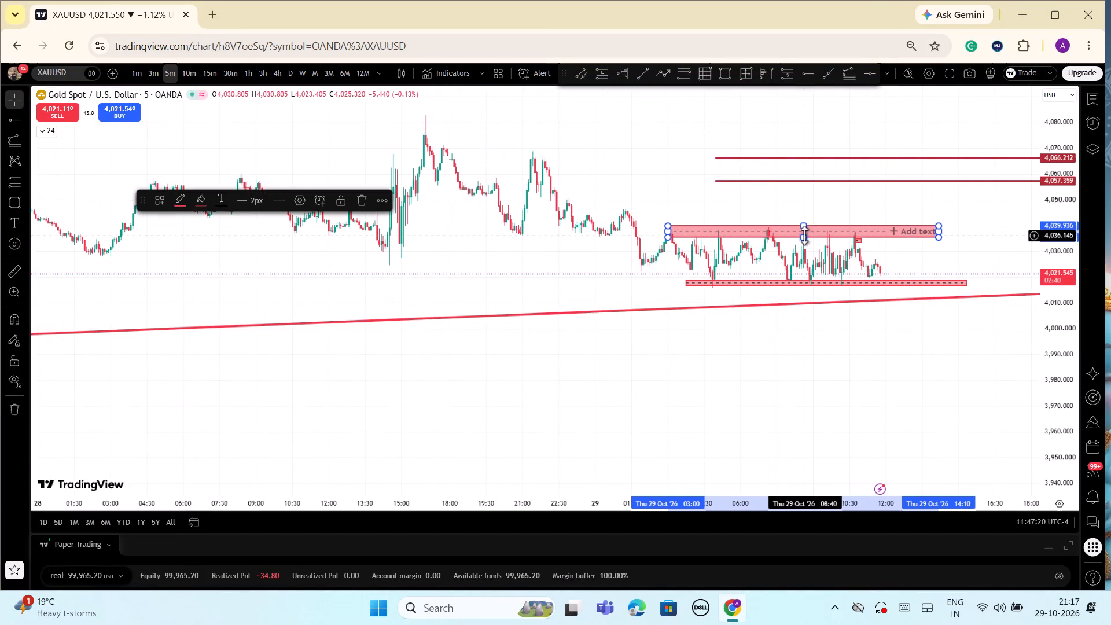
click(804, 237)
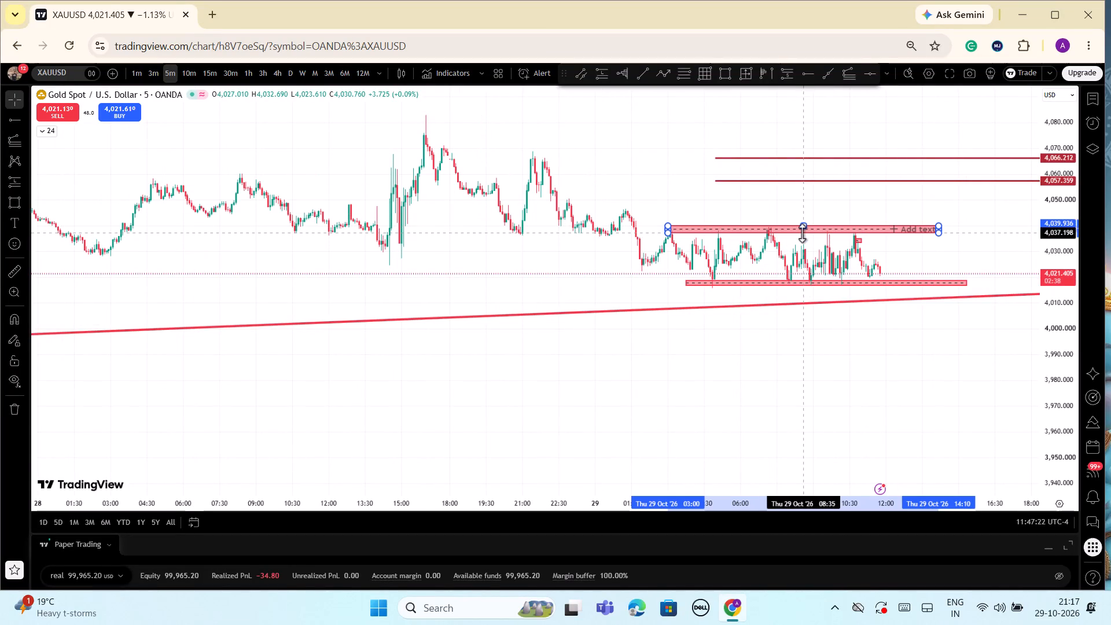
click(796, 200)
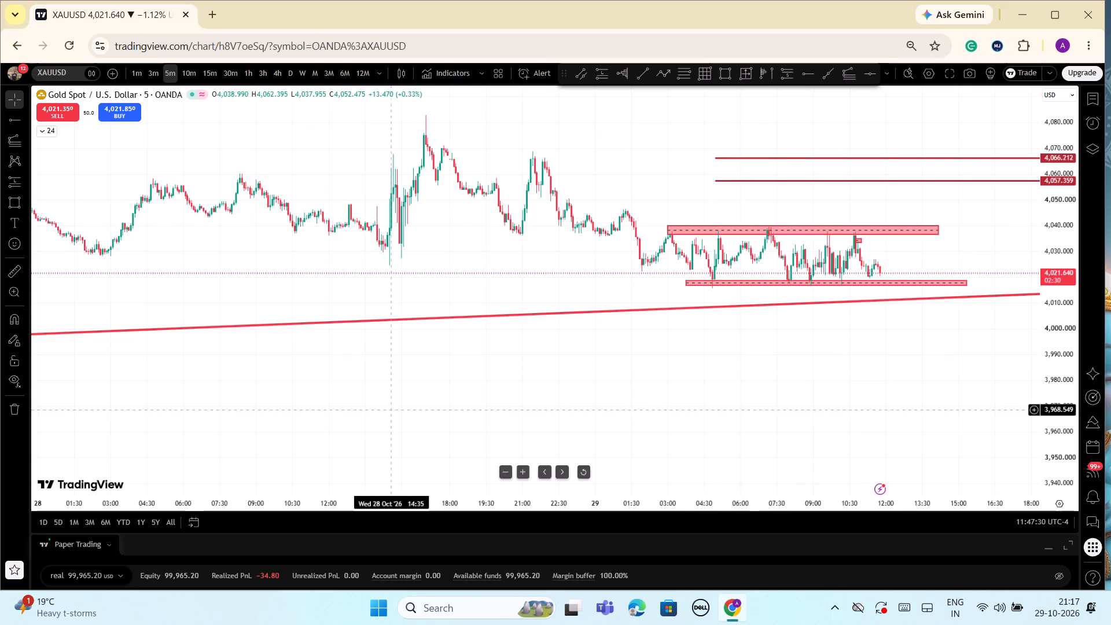
Switch the gold chart to the 1-minute timeframe and examine price action between the upper and lower zones.
click(133, 76)
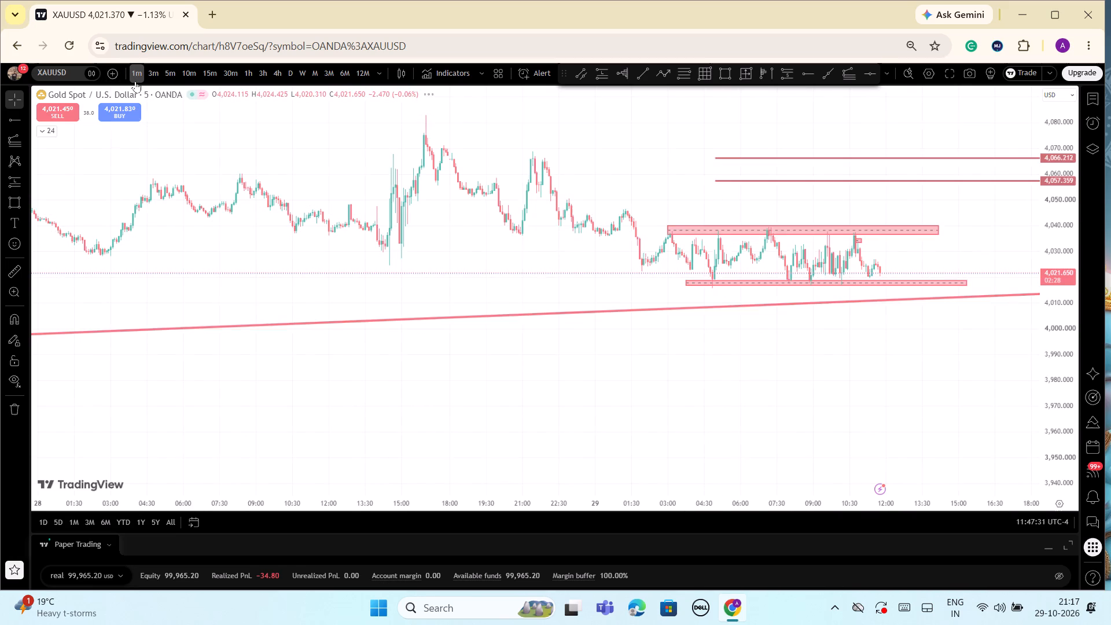
scroll(694, 267, down, 2)
scroll(825, 347, down, 5)
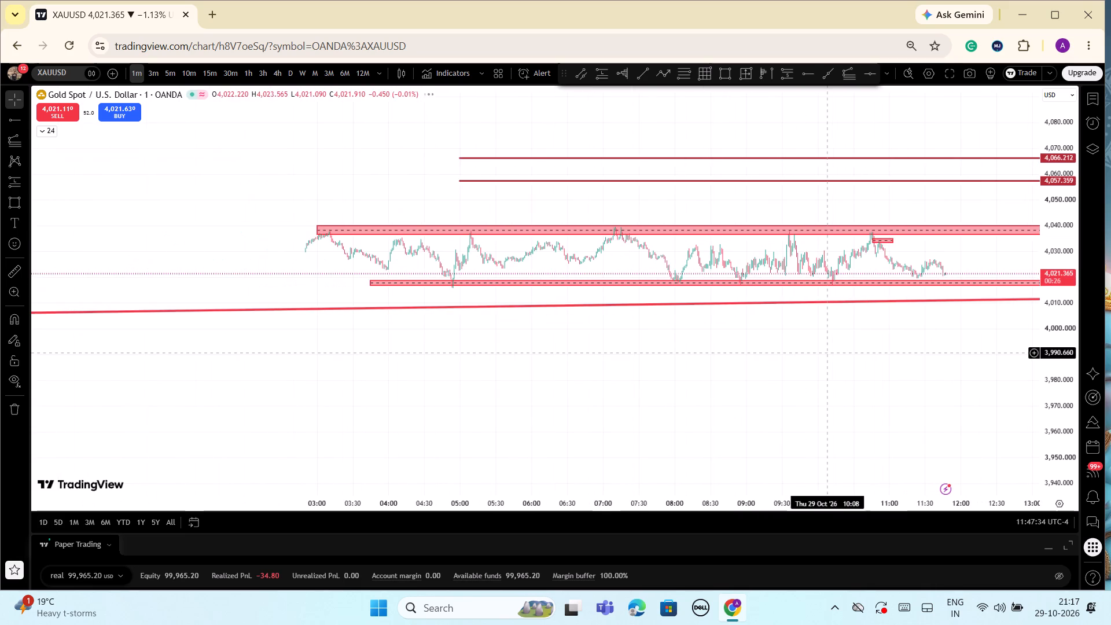
scroll(858, 367, down, 5)
scroll(920, 398, down, 2)
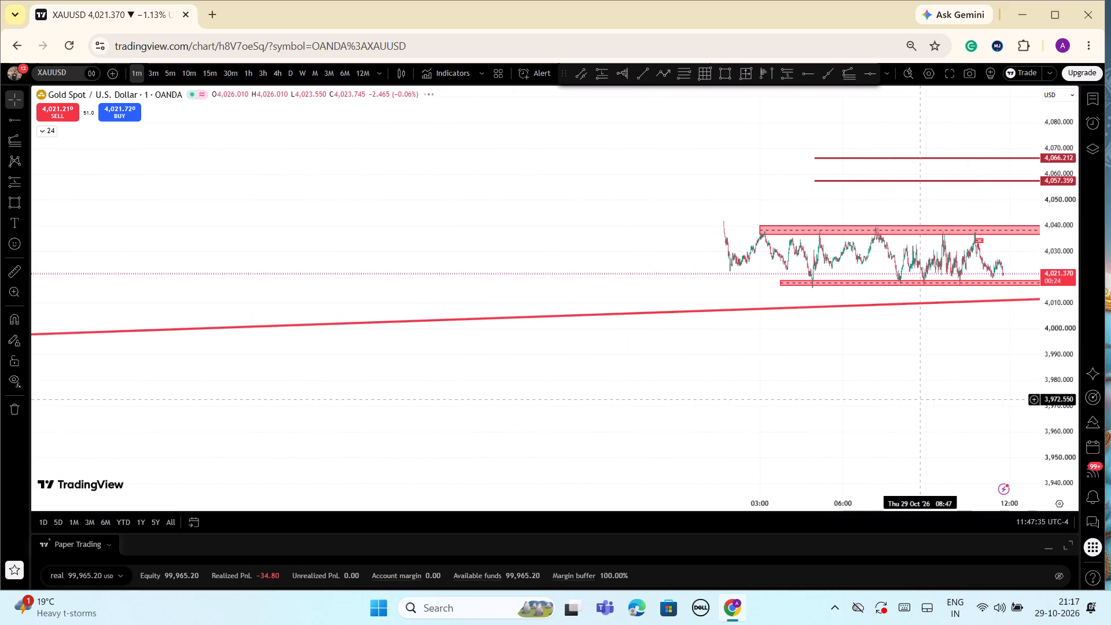
drag(918, 399, 734, 369)
scroll(837, 362, up, 3)
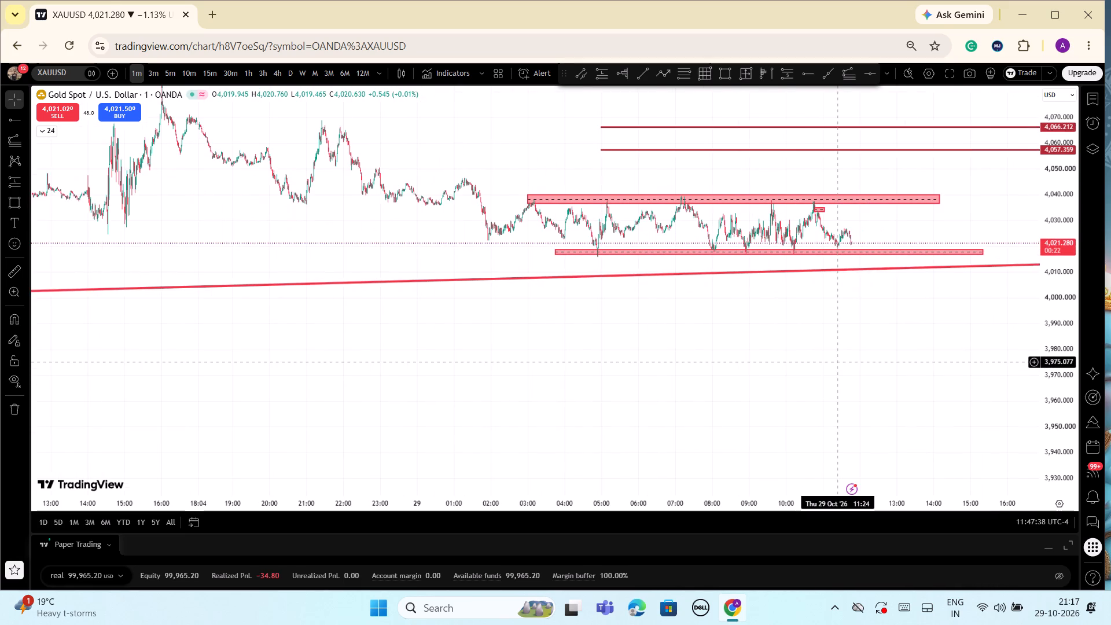
scroll(837, 362, up, 2)
drag(1045, 398, 1028, 240)
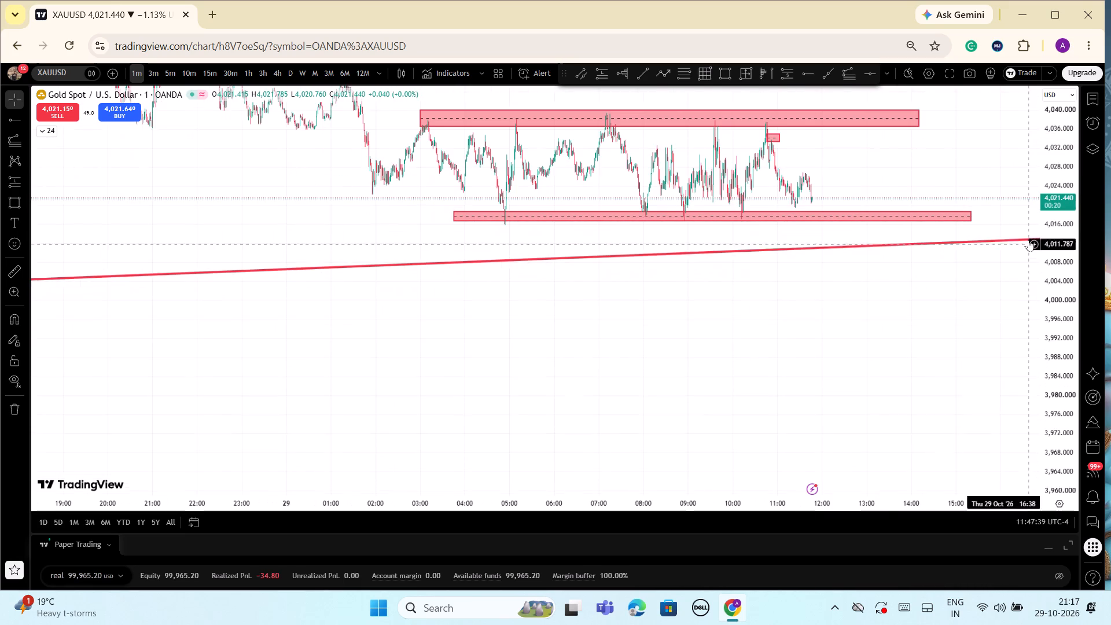
scroll(849, 321, up, 2)
scroll(746, 360, up, 2)
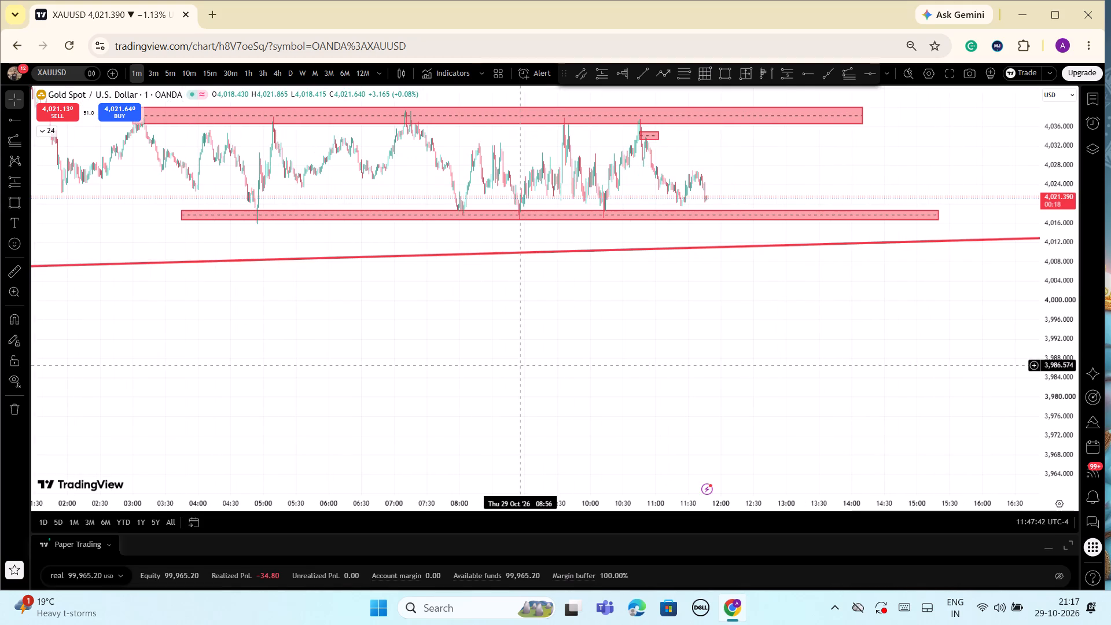
scroll(521, 365, up, 2)
drag(496, 320, 887, 332)
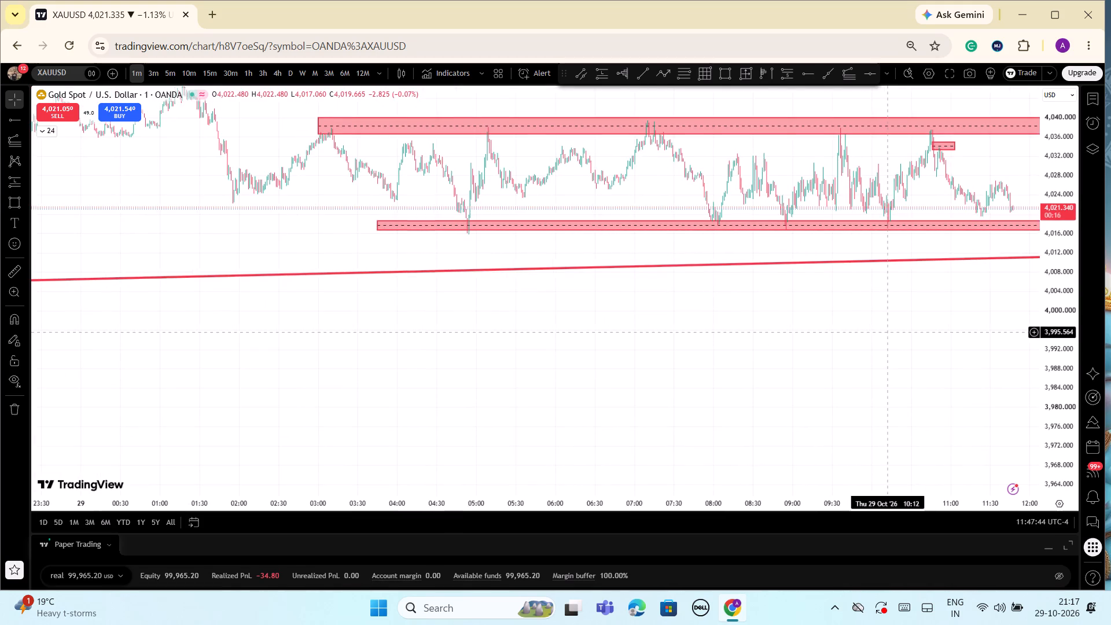
drag(887, 332, 667, 389)
scroll(867, 354, up, 3)
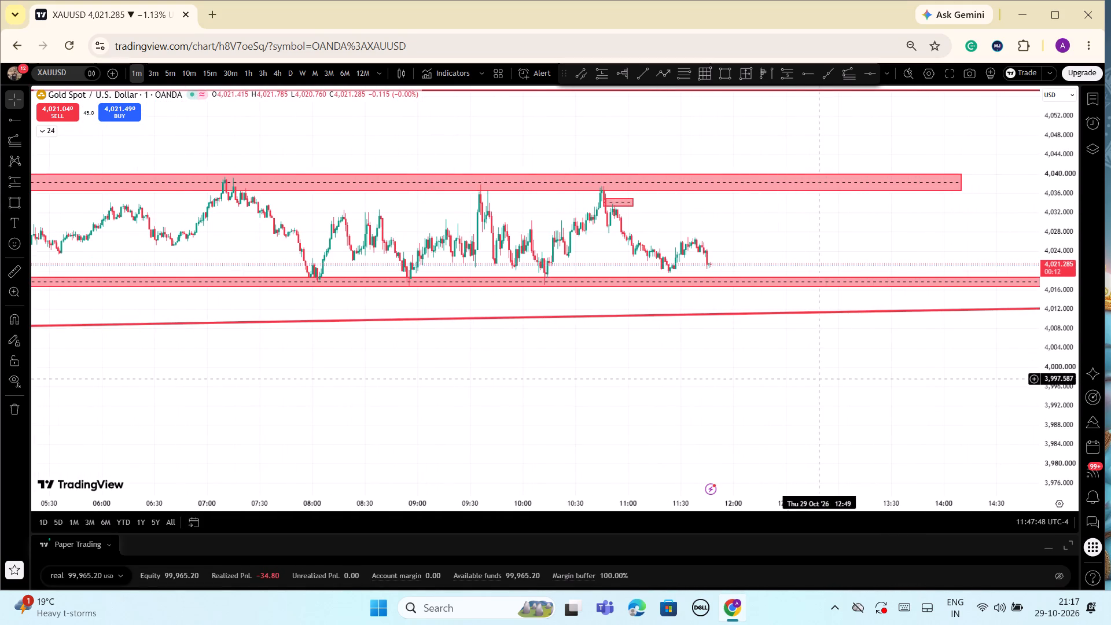
Examine the wider 1-minute price history leading into the range, including the levels above it and the rising trendline.
scroll(819, 379, down, 12)
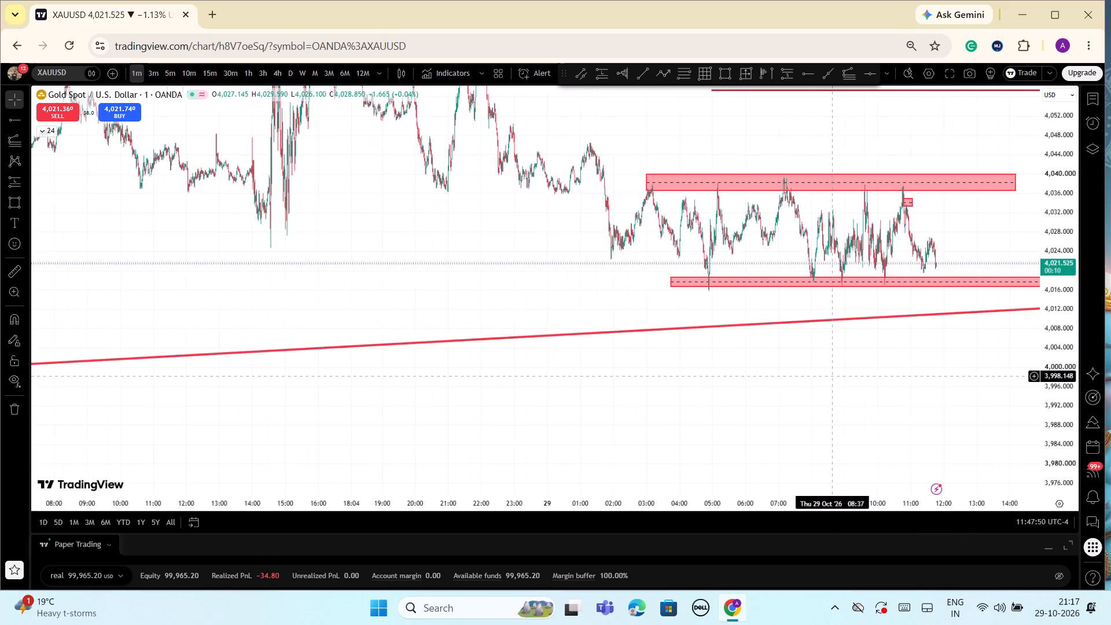
scroll(832, 376, down, 1)
drag(1058, 330, 1080, 442)
scroll(1032, 447, down, 1)
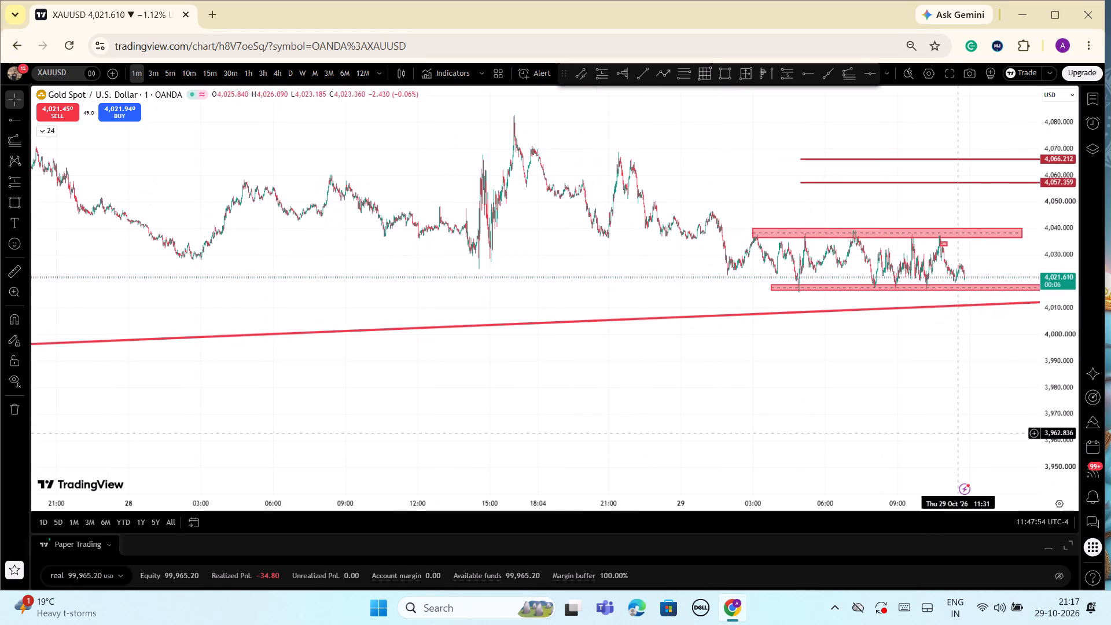
scroll(958, 433, down, 3)
scroll(958, 433, up, 2)
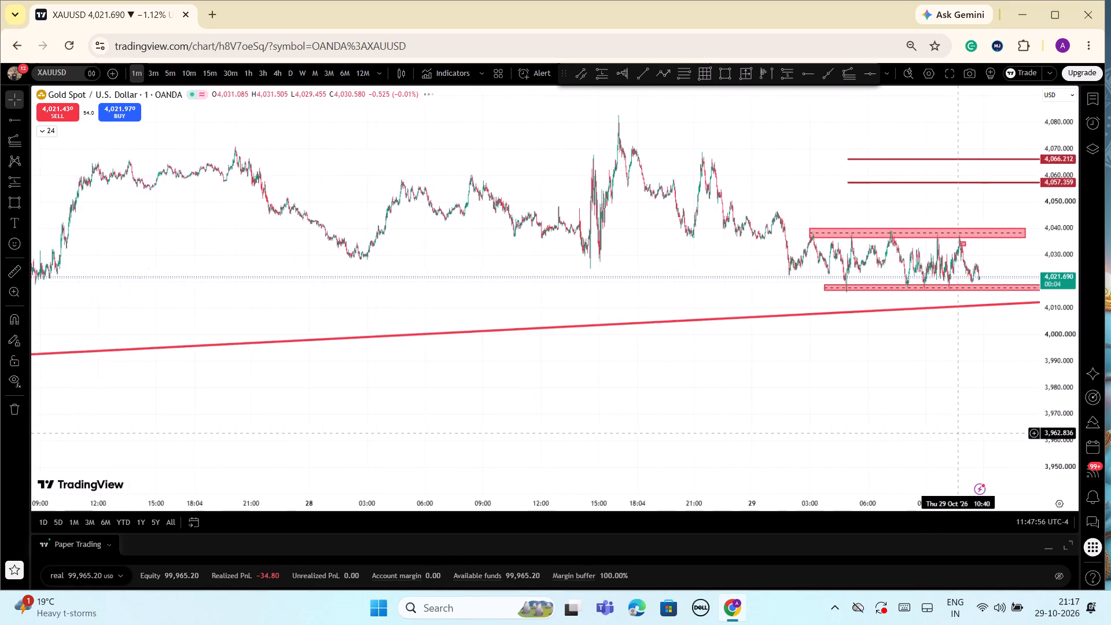
scroll(958, 433, up, 5)
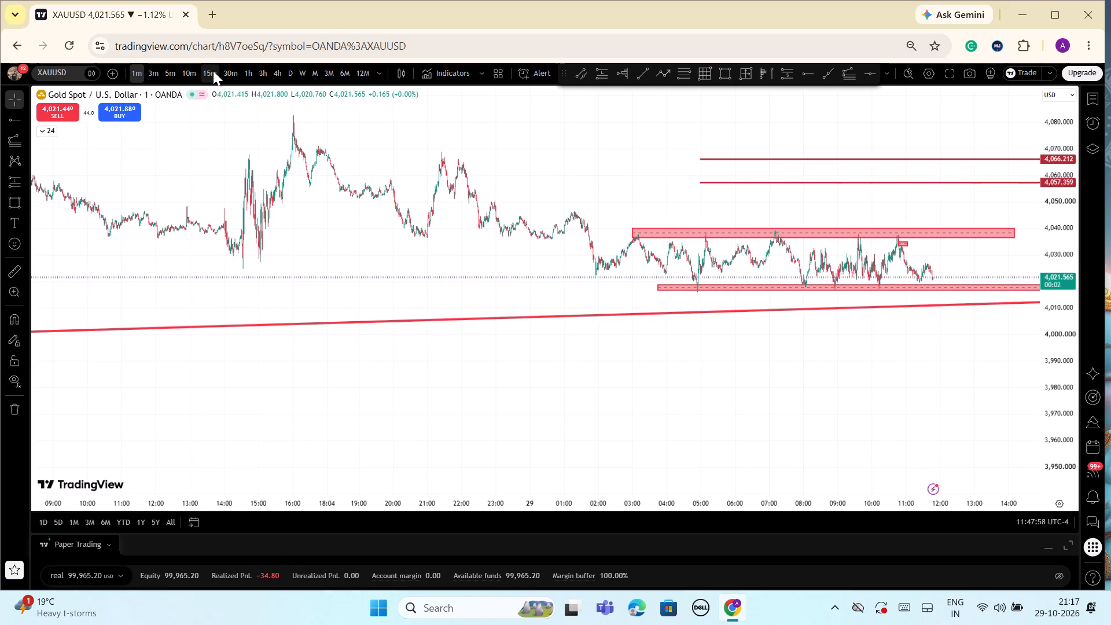
Switch the chart to the 15-minute timeframe and examine how price relates to the rising trendline and the two zones.
click(213, 71)
scroll(775, 233, up, 3)
scroll(1080, 239, up, 4)
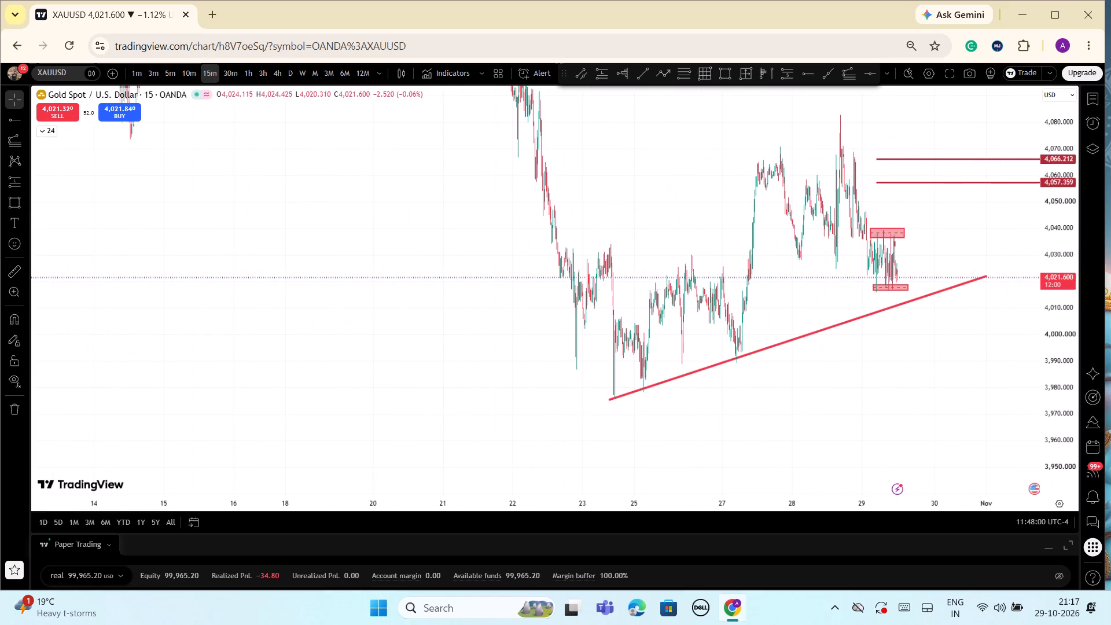
scroll(1031, 289, up, 4)
scroll(857, 344, up, 6)
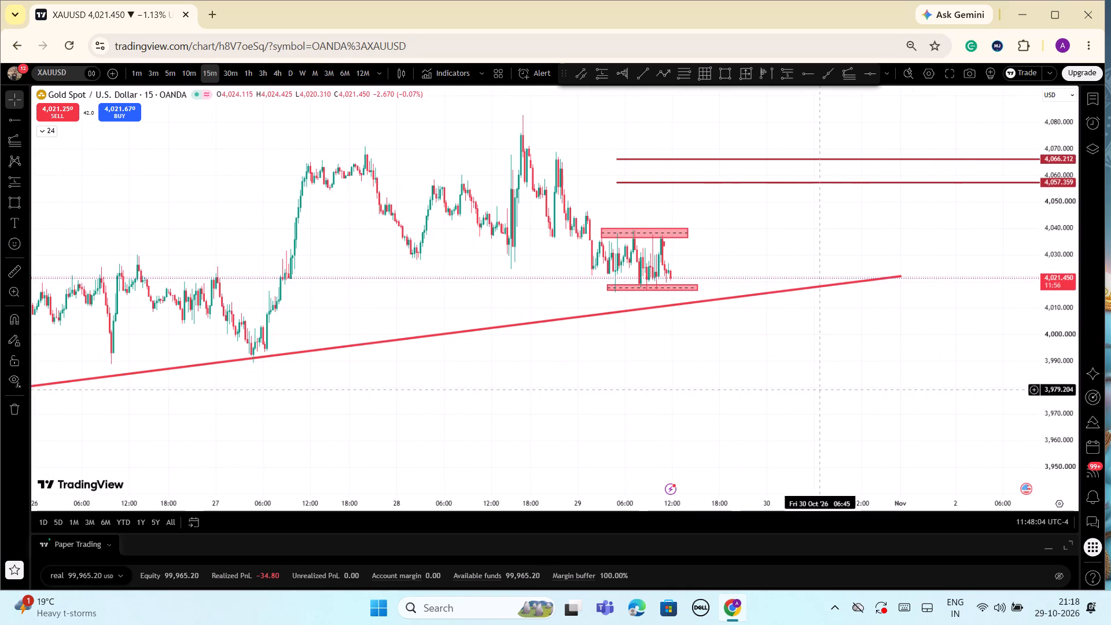
drag(734, 234, 954, 198)
scroll(976, 228, up, 3)
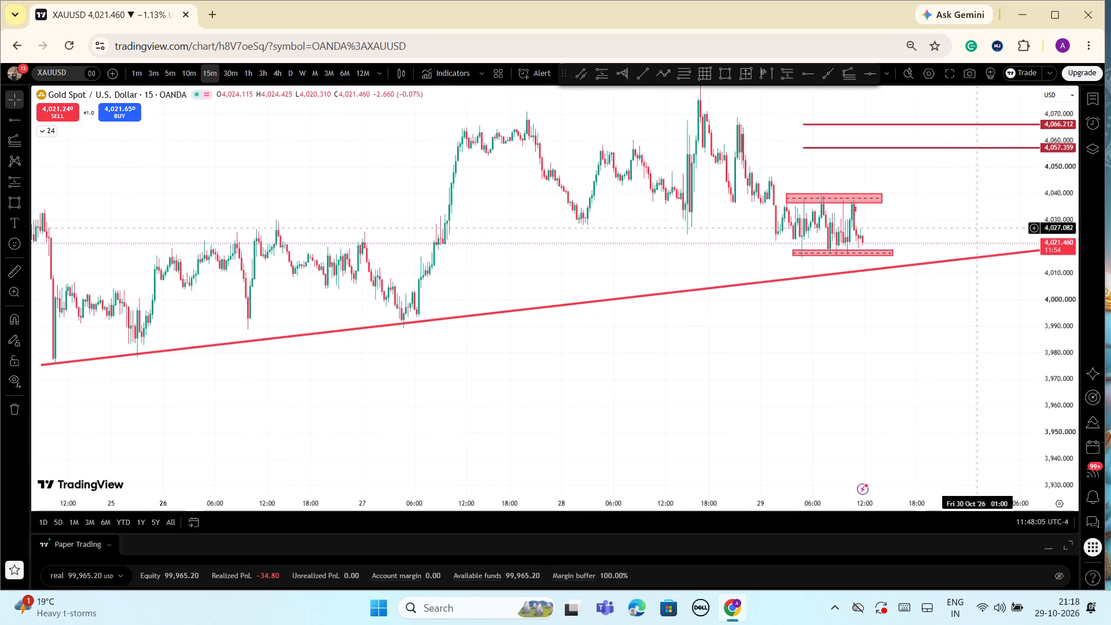
scroll(899, 338, up, 2)
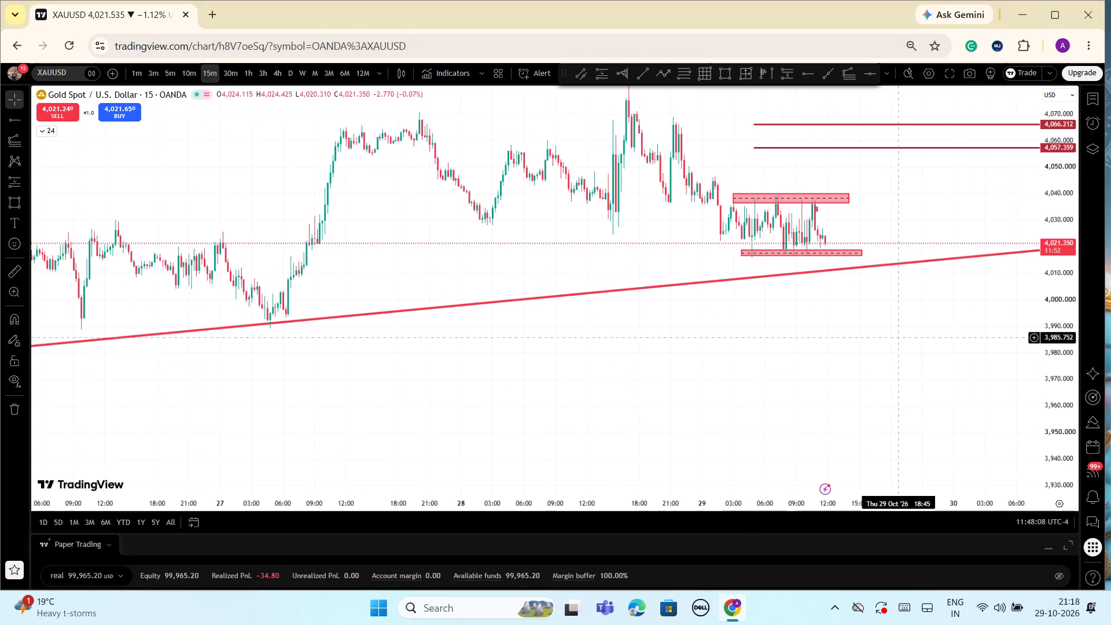
scroll(783, 270, down, 5)
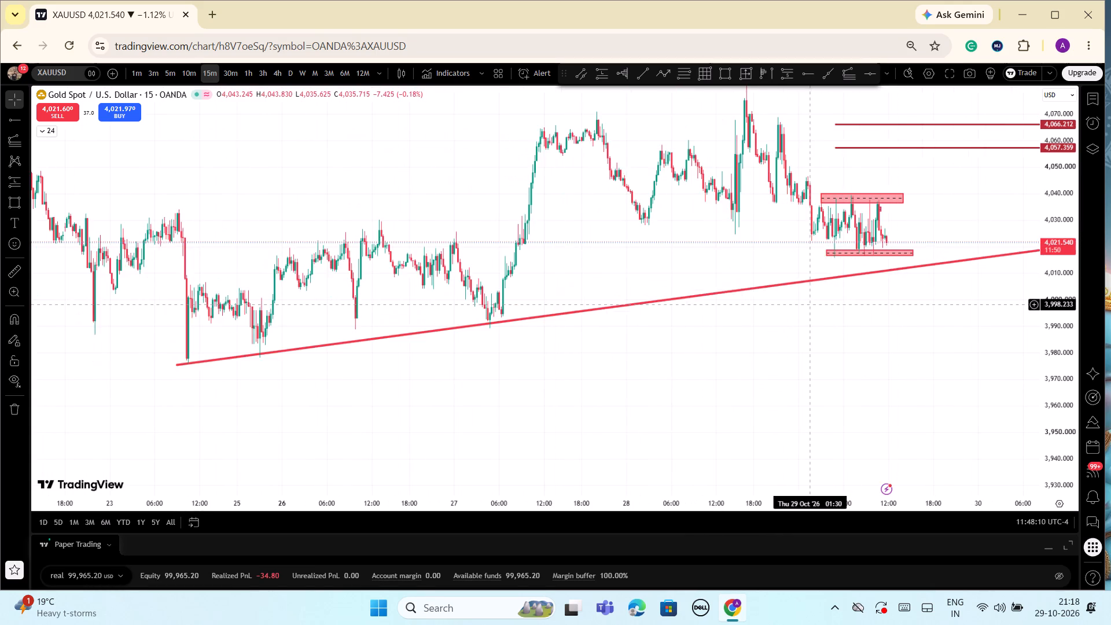
scroll(810, 304, down, 3)
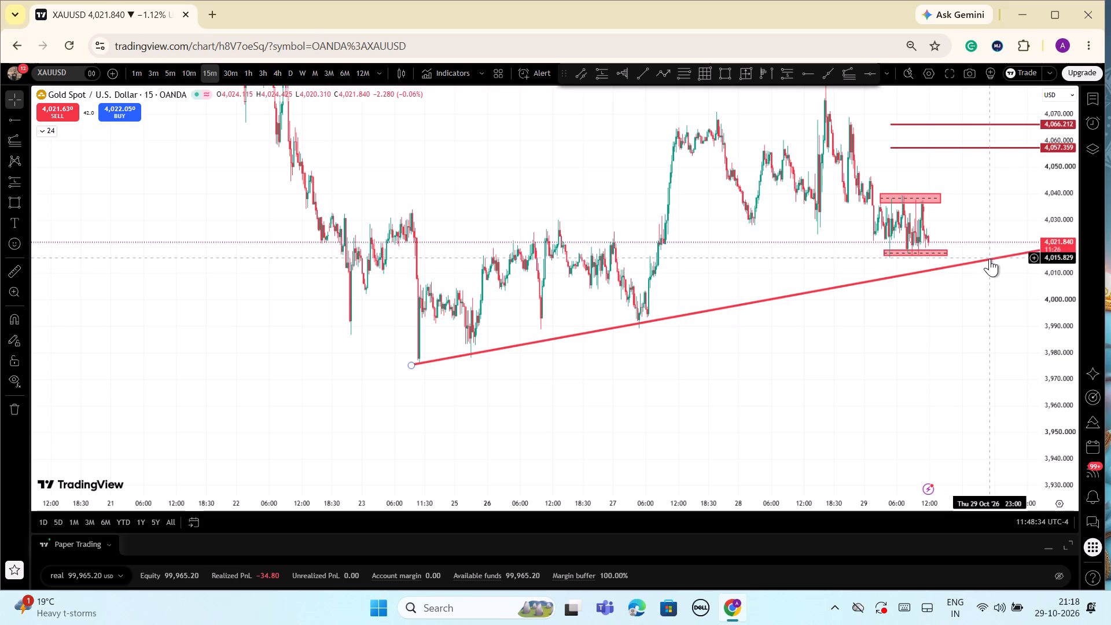
Return the gold chart to the 5-minute timeframe.
click(162, 71)
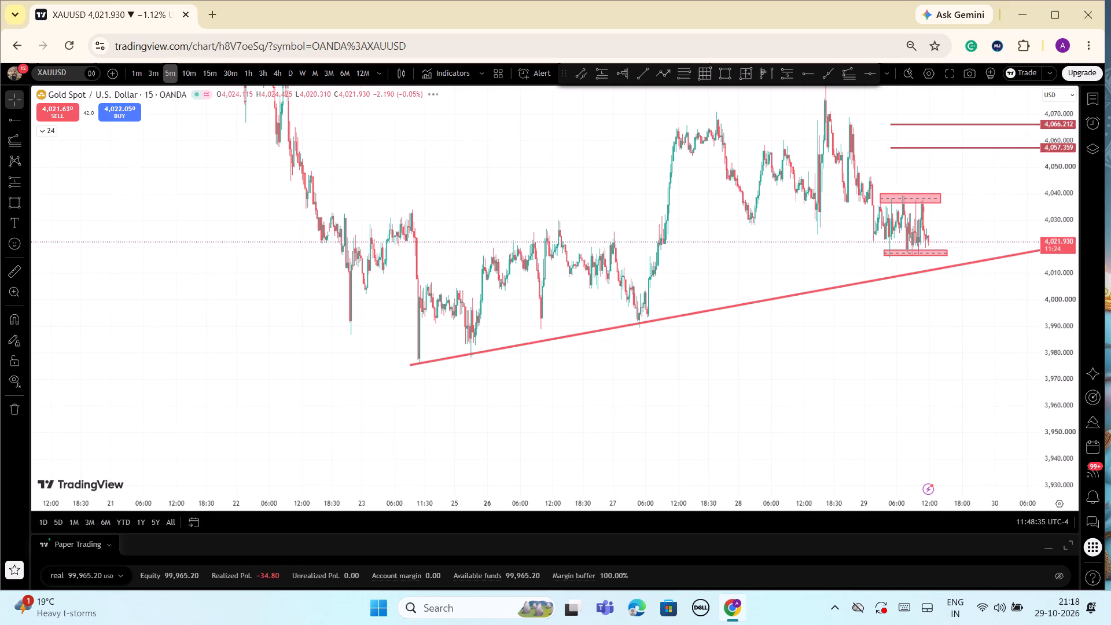
drag(1058, 428, 1031, 229)
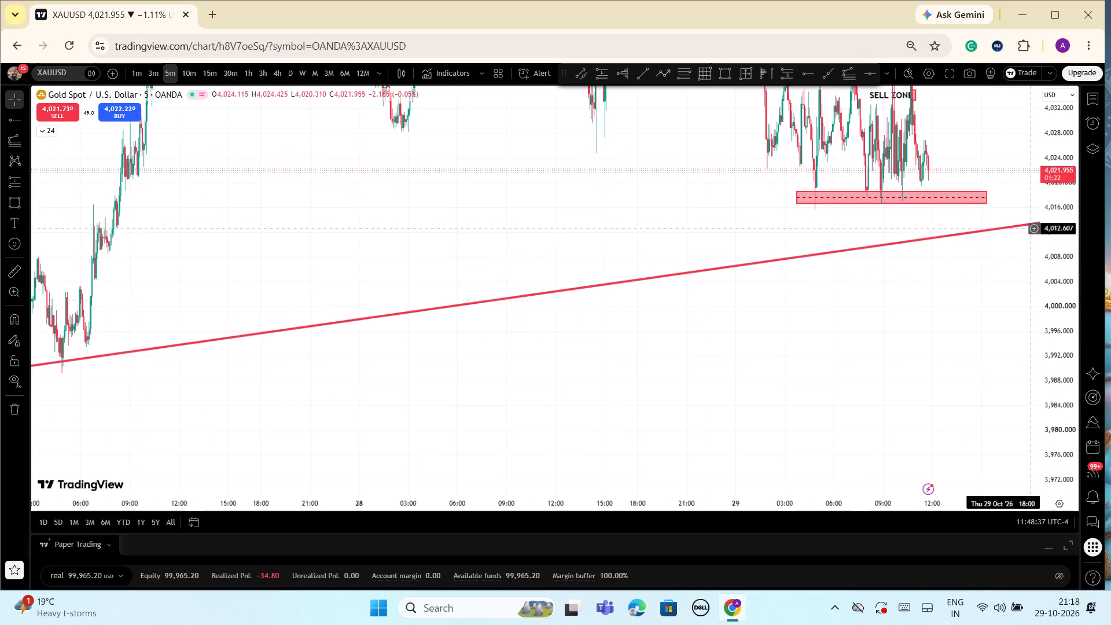
scroll(993, 326, up, 6)
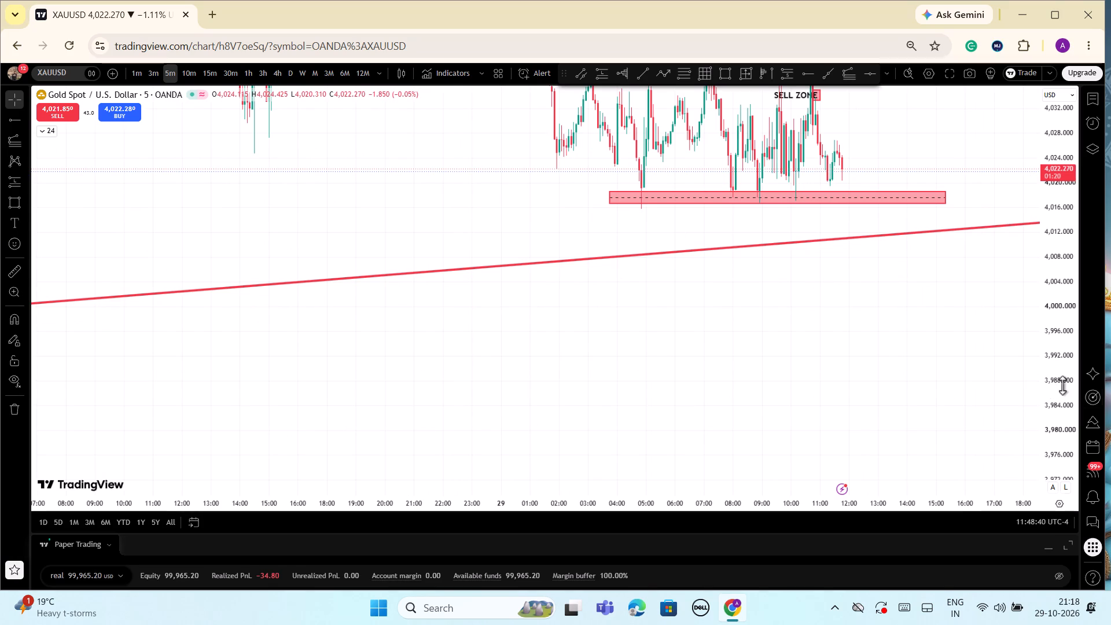
drag(1062, 374, 1077, 446)
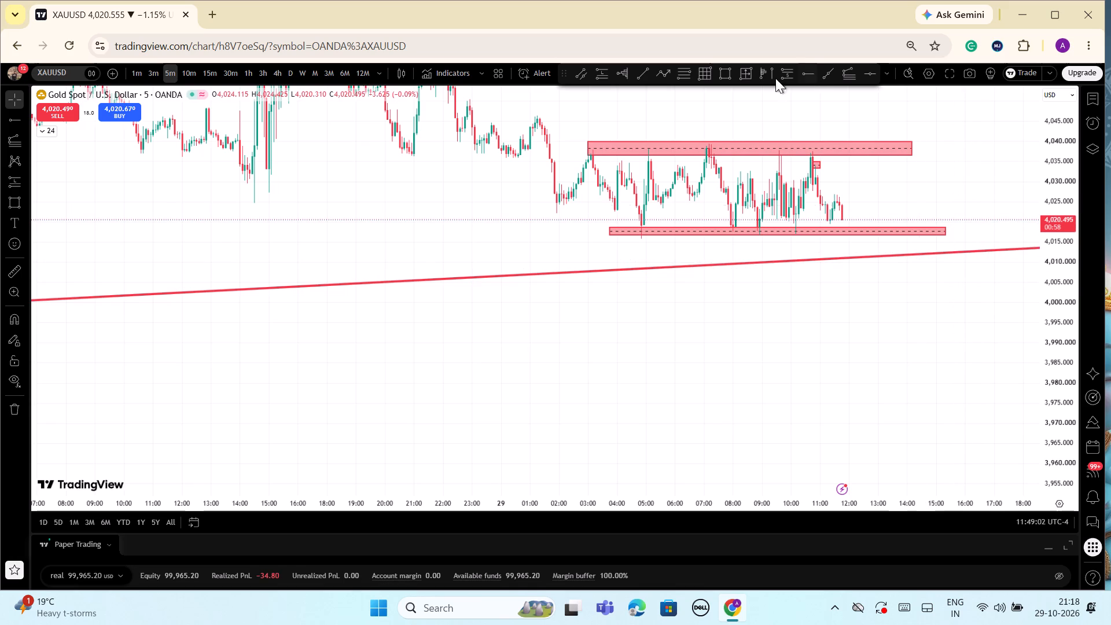
Place a long position on the rising trendline below the range, with entry at about 4,012.3 and target at about 4,052.
click(598, 74)
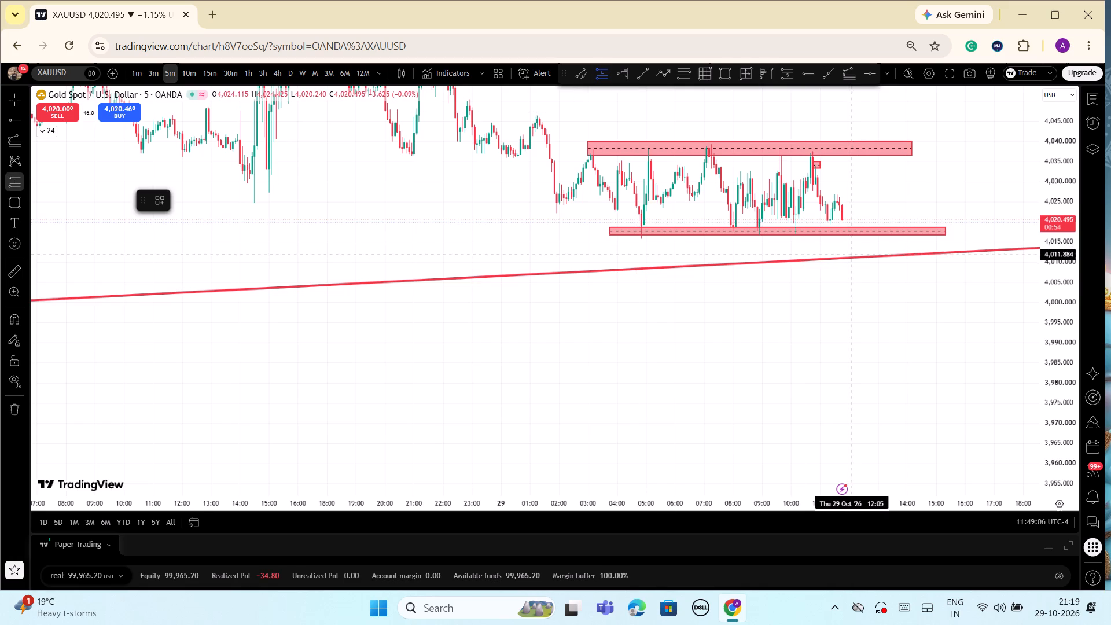
click(852, 253)
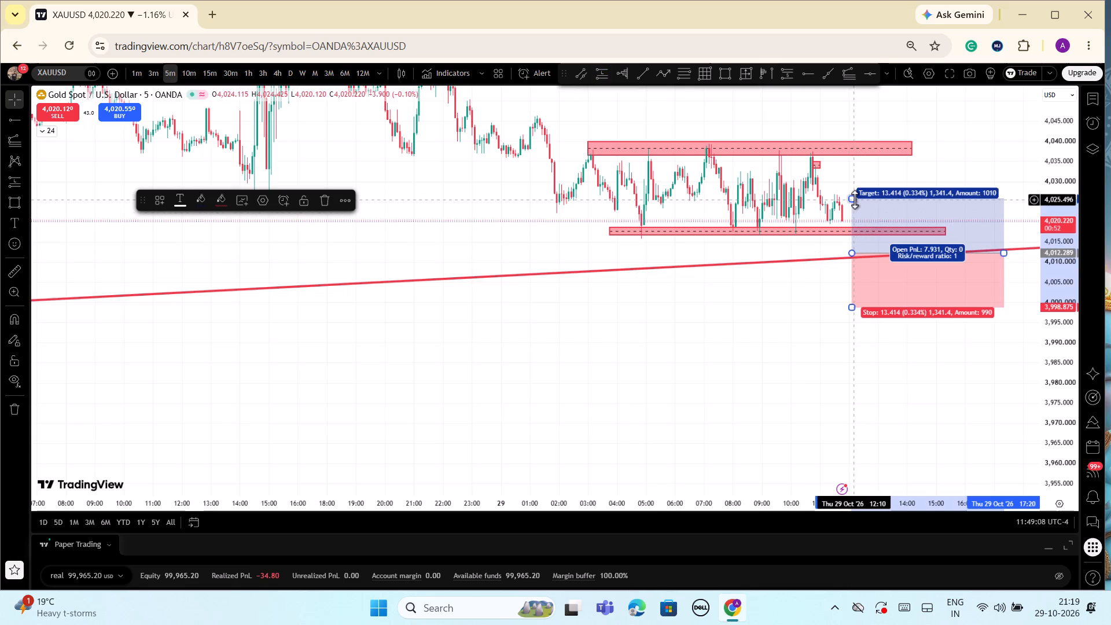
drag(851, 203, 861, 179)
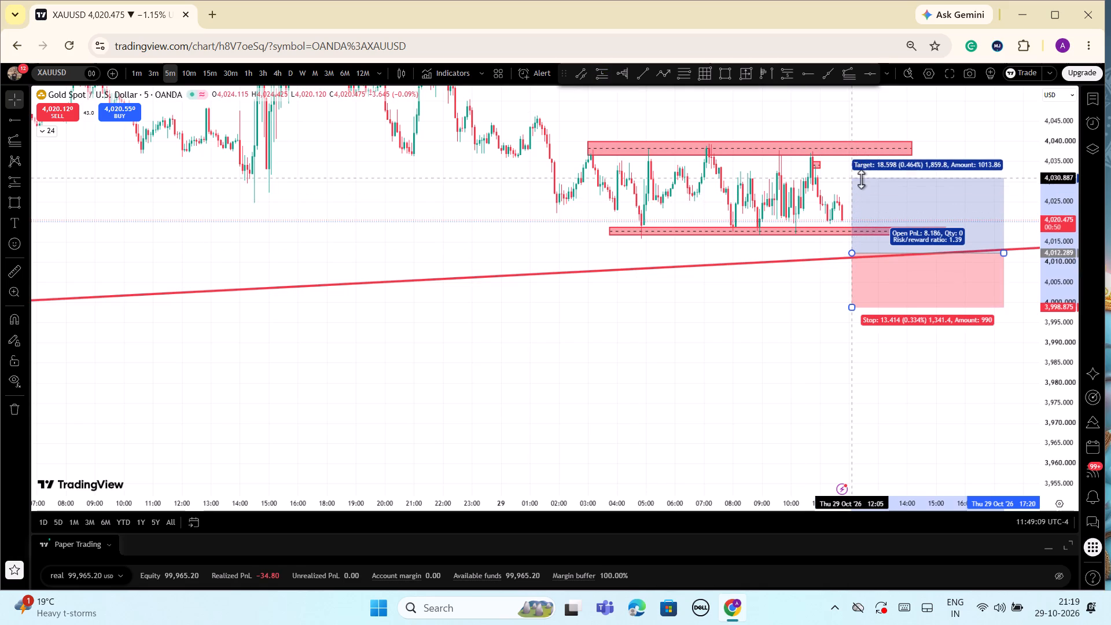
drag(861, 179, 856, 150)
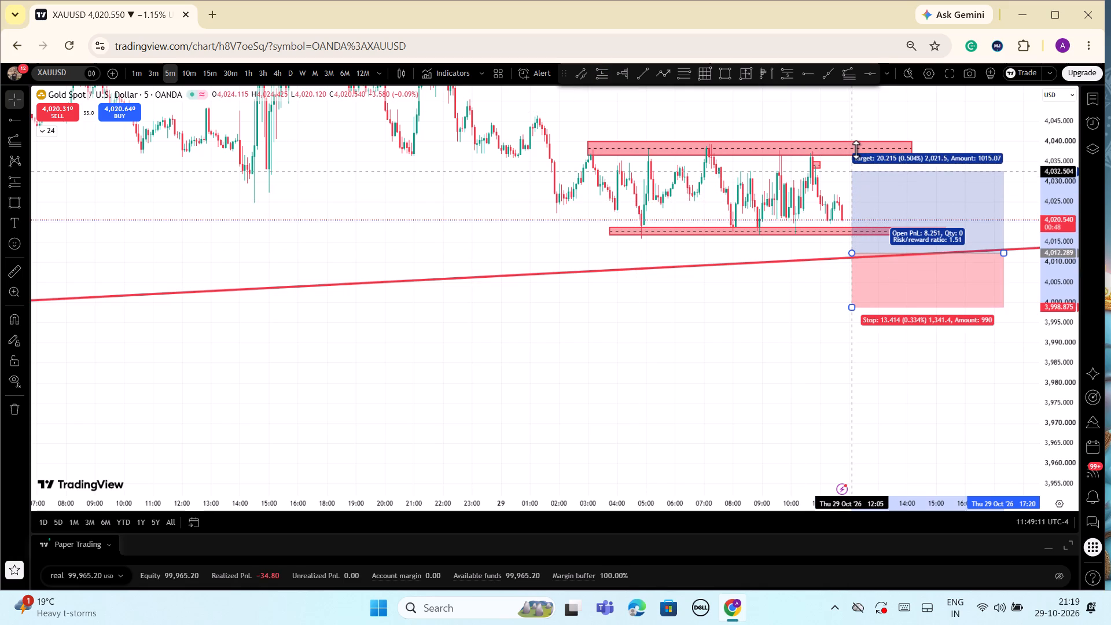
drag(856, 150, 855, 120)
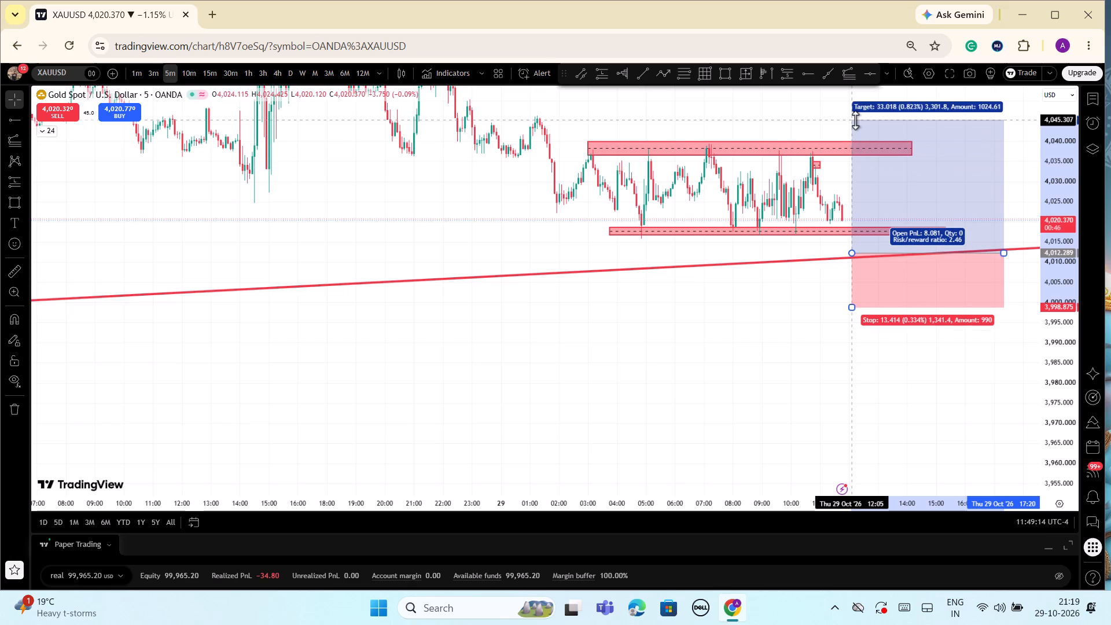
drag(855, 120, 852, 94)
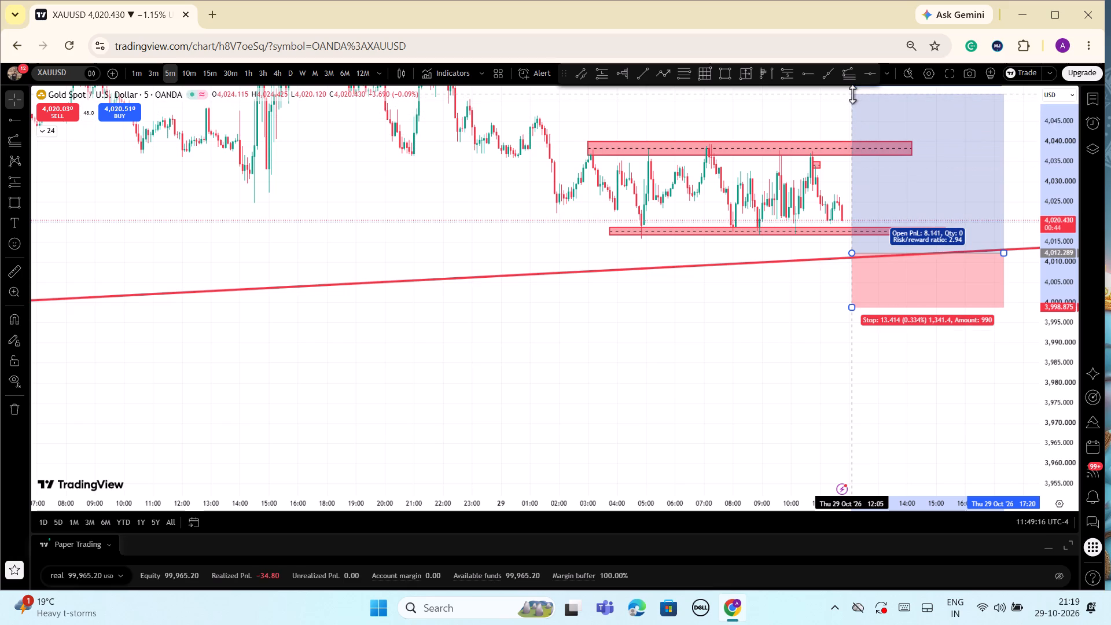
drag(852, 94, 852, 93)
Set the long position's stop below the trendline at about 4,004.6.
drag(851, 305, 851, 275)
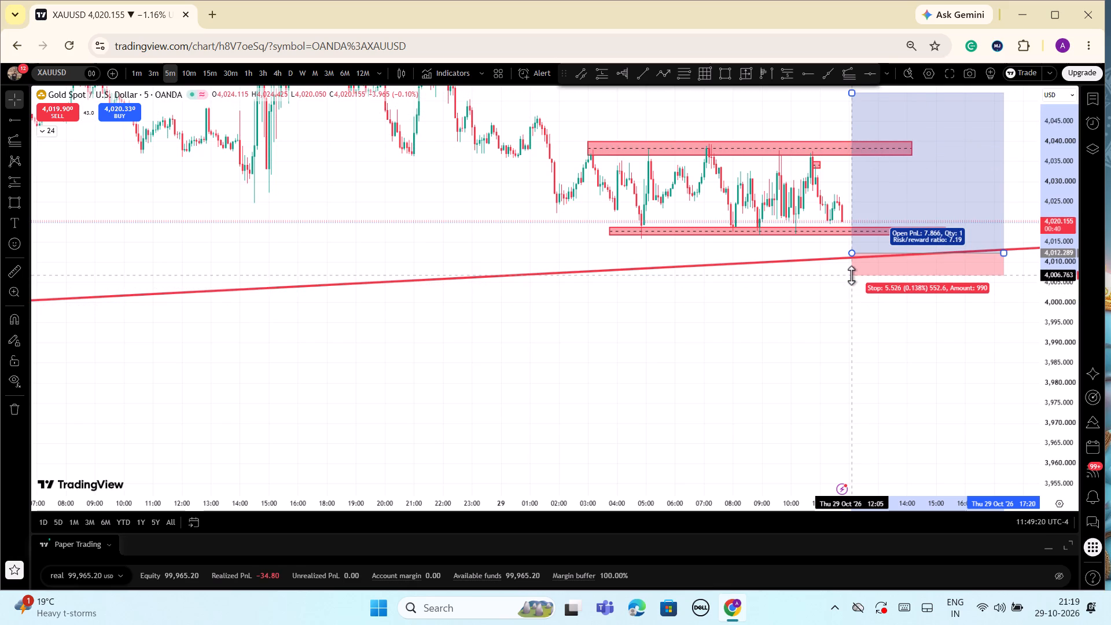
drag(851, 275, 851, 288)
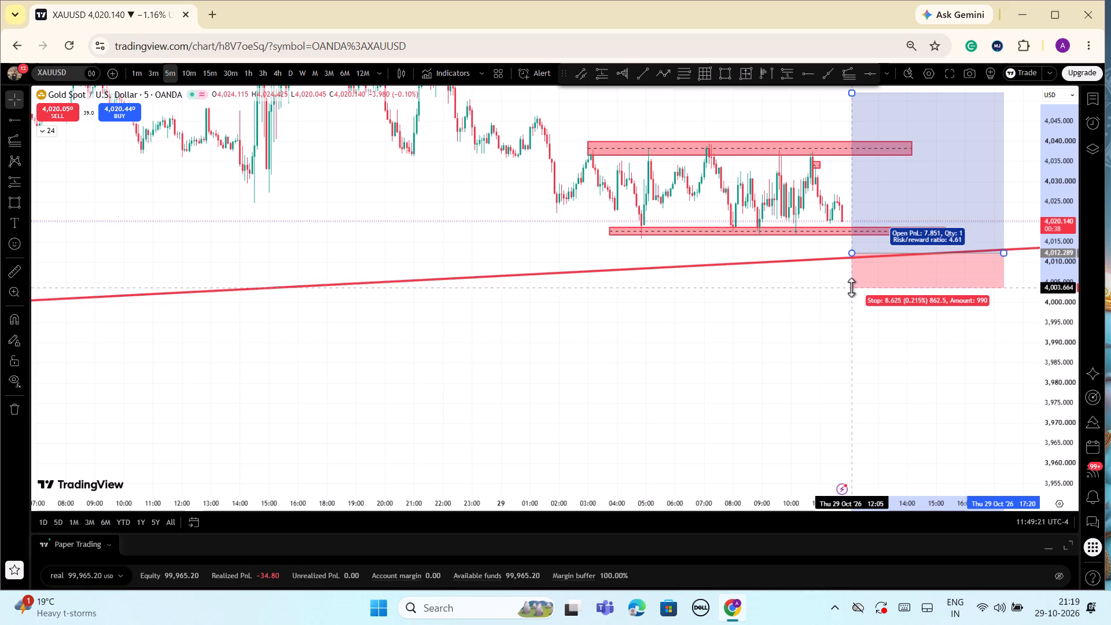
drag(851, 288, 851, 284)
click(819, 387)
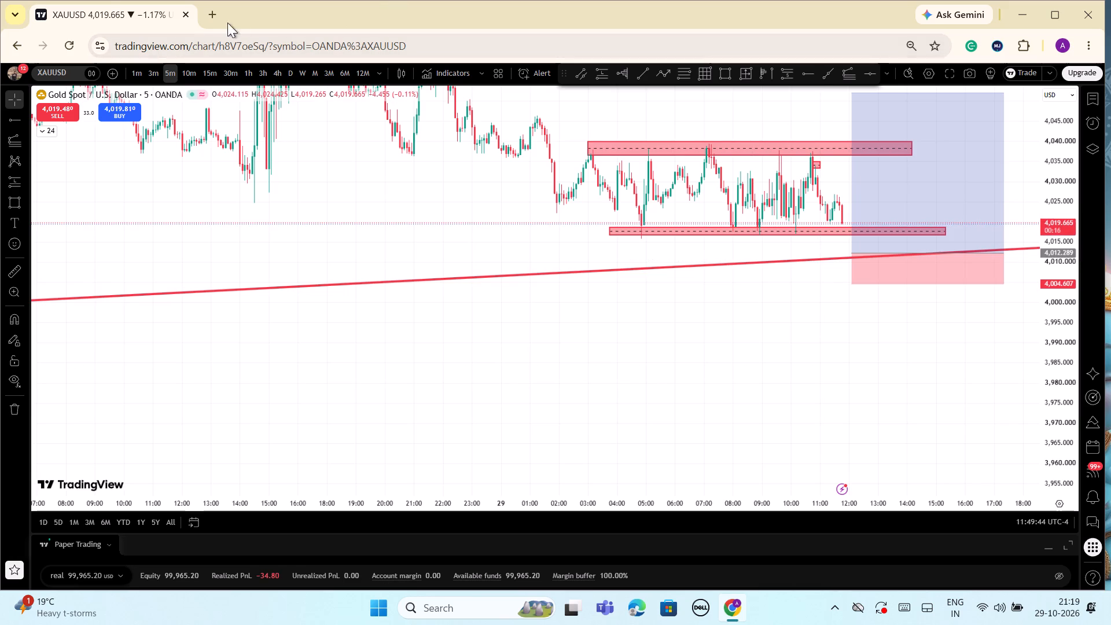
Search the web for gocharting in a new browser tab and open the GoCharting India site.
click(211, 13)
click(369, 278)
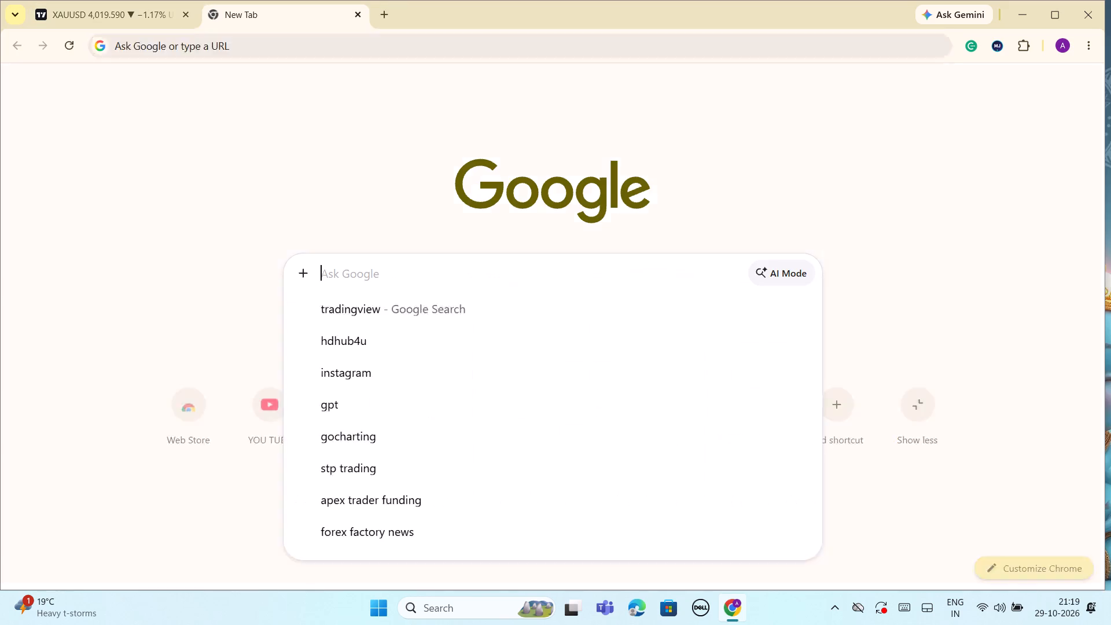
click(355, 437)
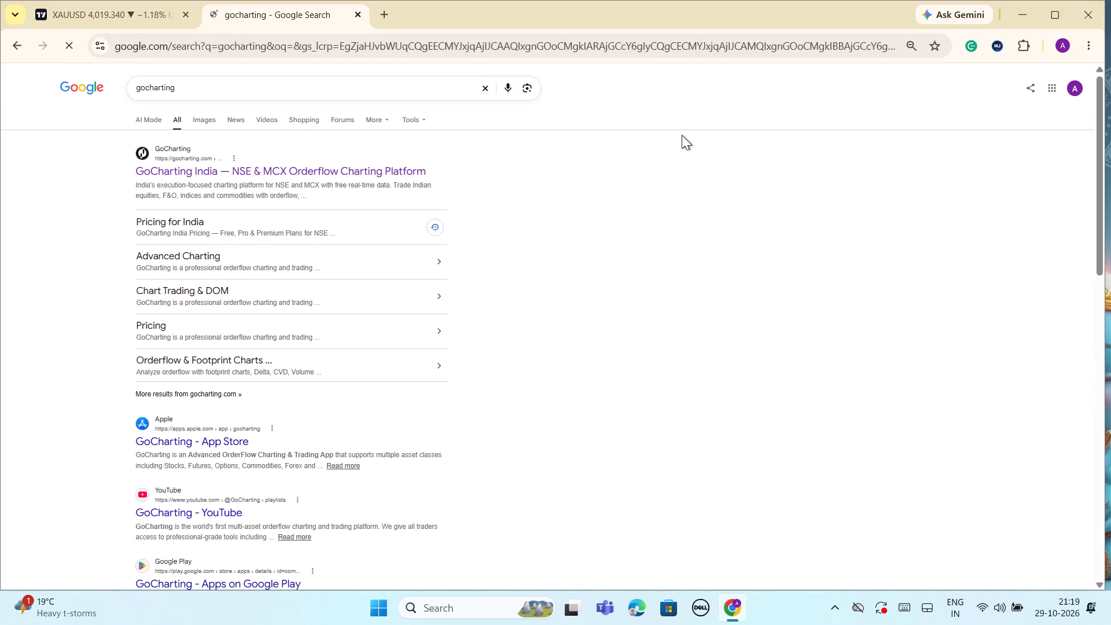
click(259, 171)
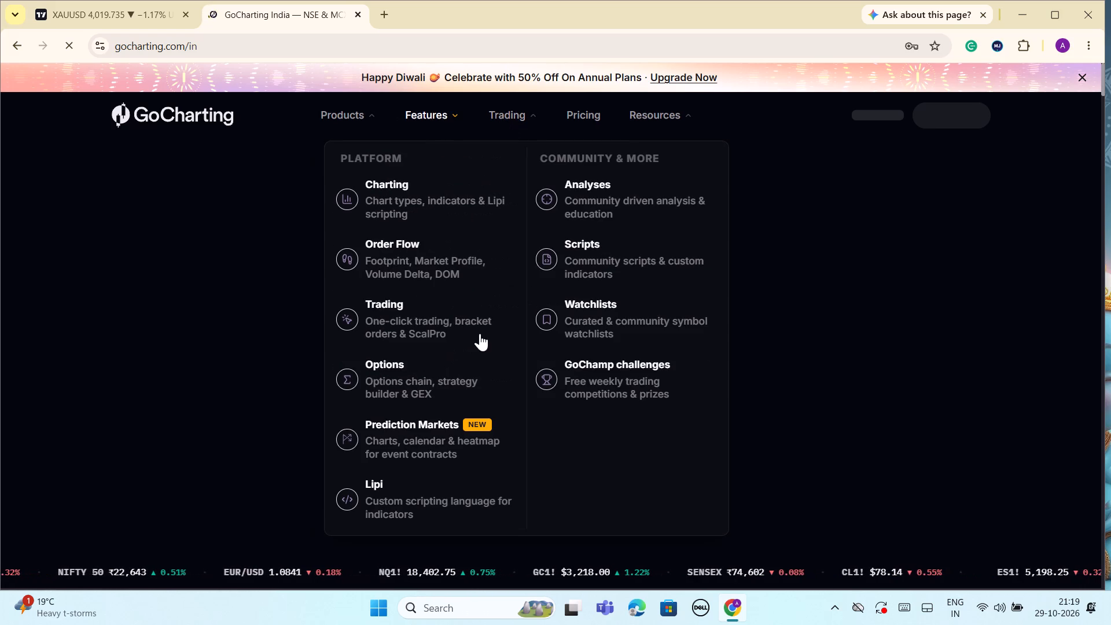
Go to the GoChamp challenges, reconnect the session and enter the ongoing Week 44 challenge.
click(592, 373)
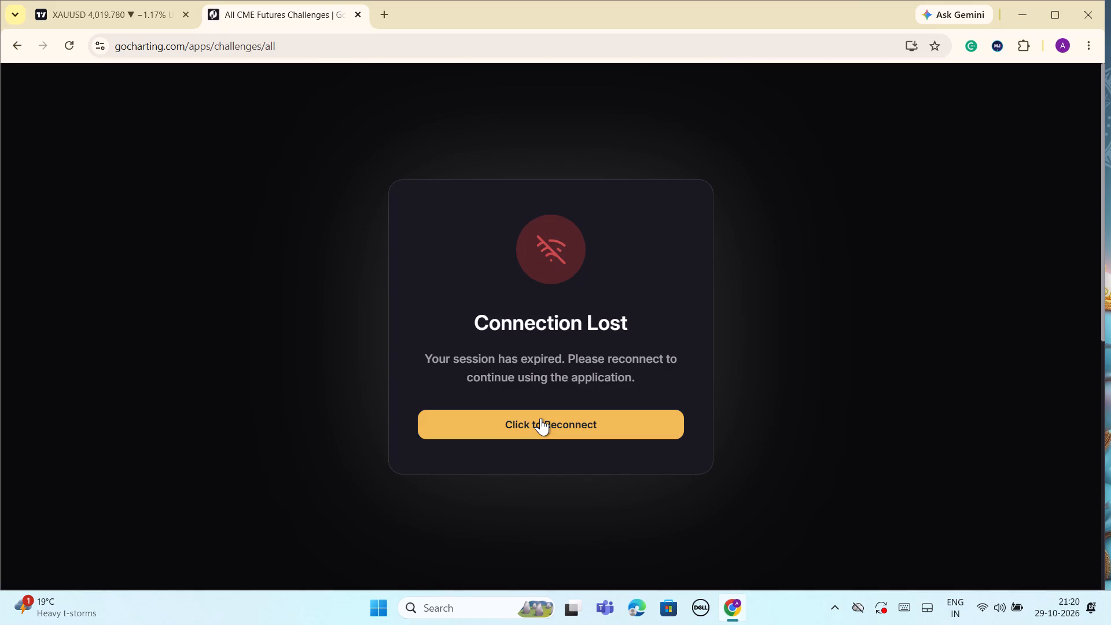
click(540, 418)
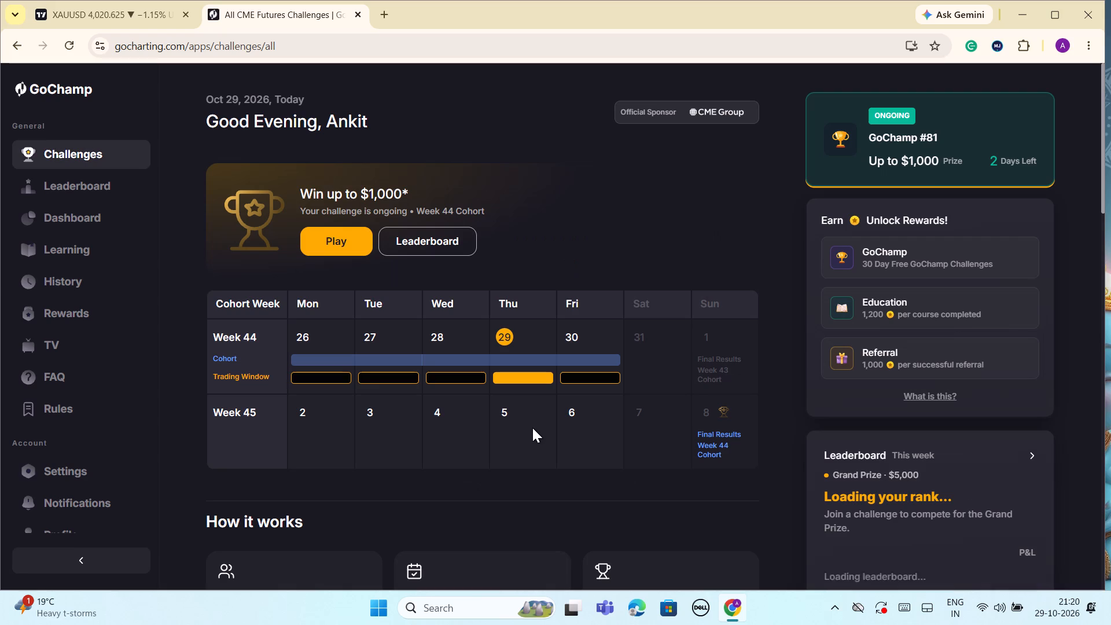
click(338, 241)
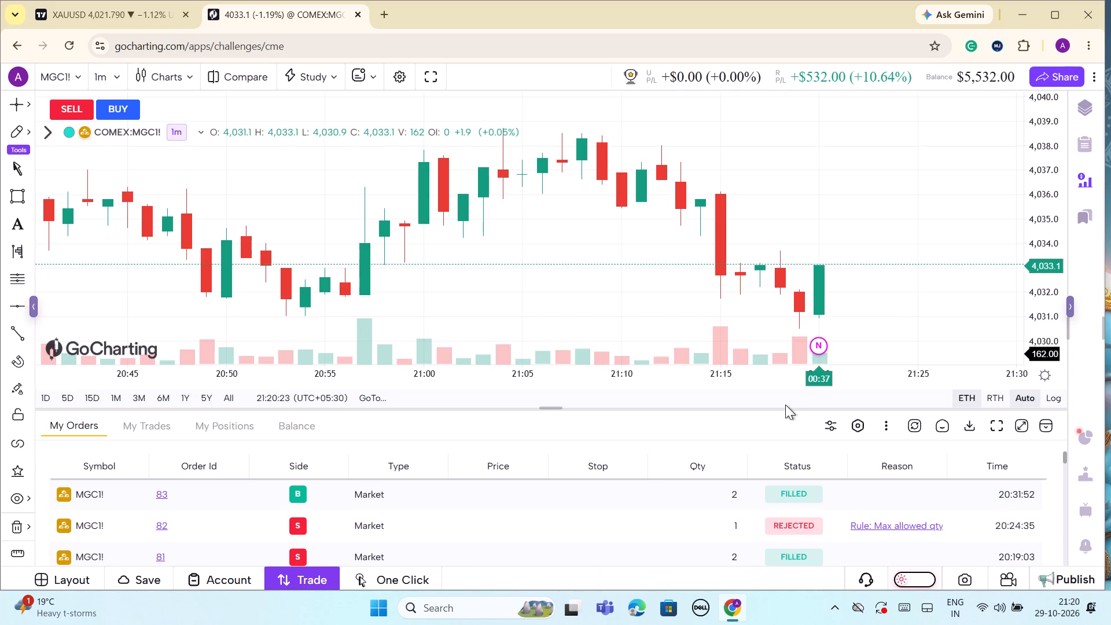
Examine the recent price swings on the 1-minute MGC1! gold futures chart.
scroll(814, 263, down, 3)
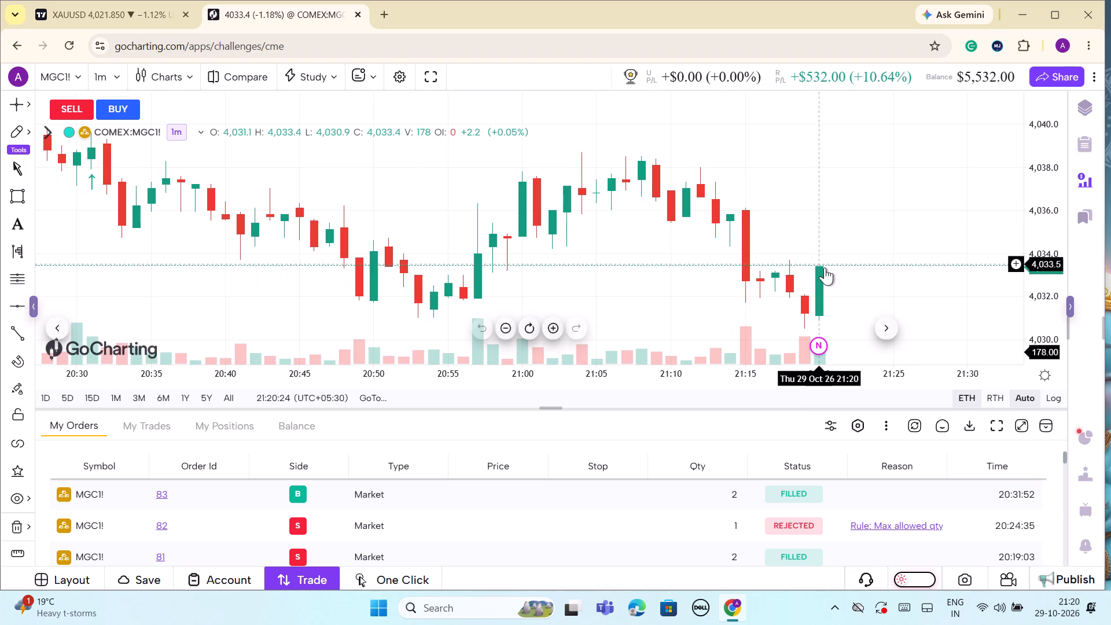
drag(1043, 163, 1043, 243)
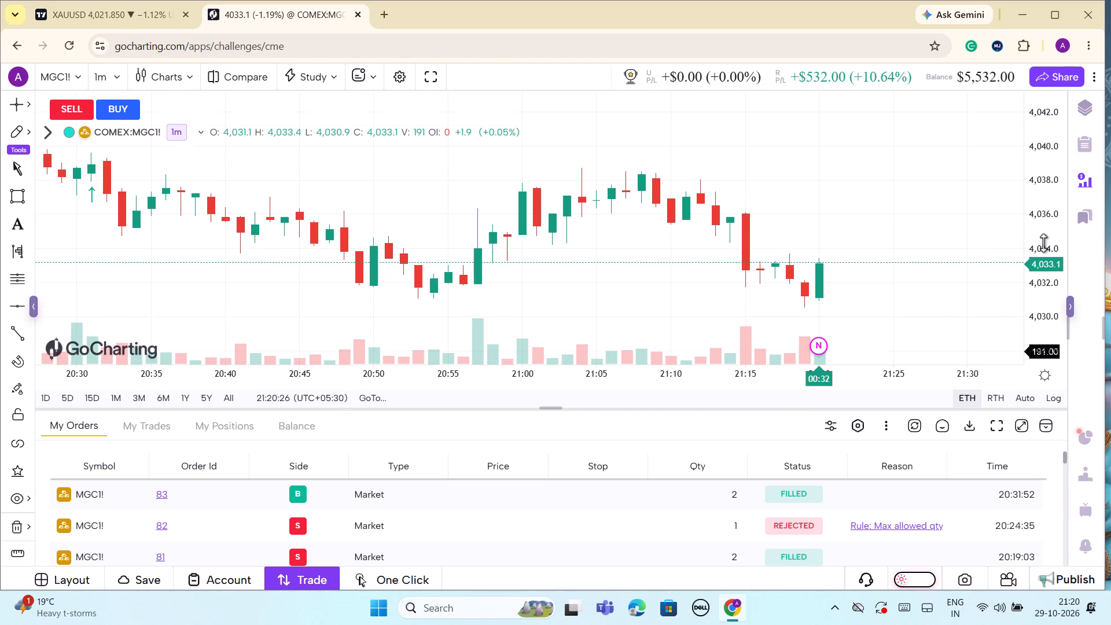
drag(1043, 243, 1040, 269)
scroll(796, 283, down, 18)
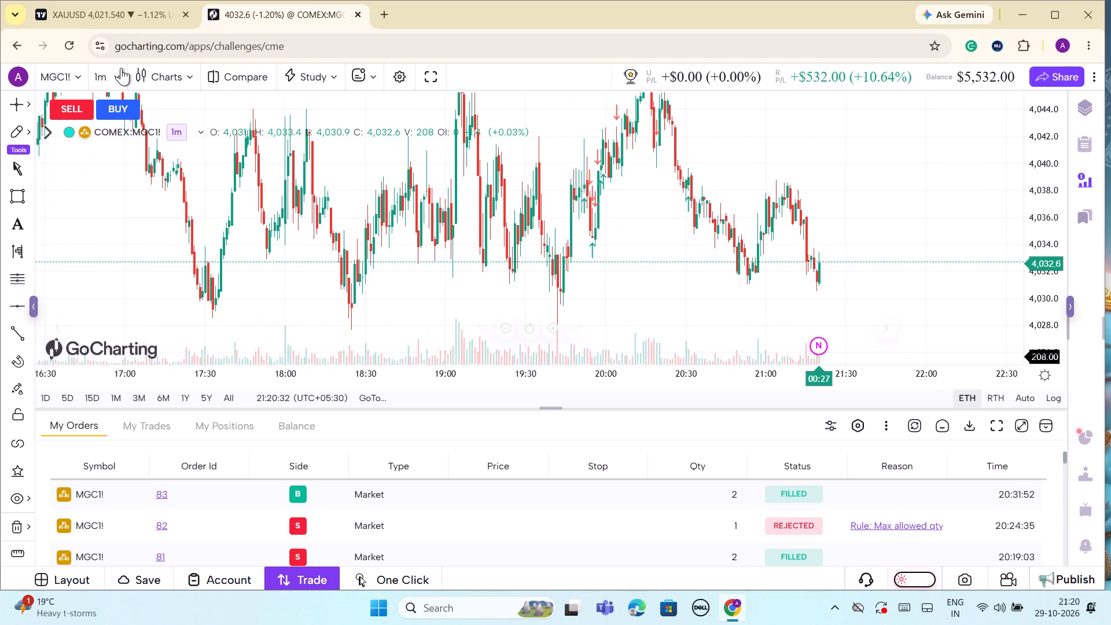
Switch the MGC1! chart to the 5-minute interval, hide the orders table and examine the price range around its lows.
click(120, 80)
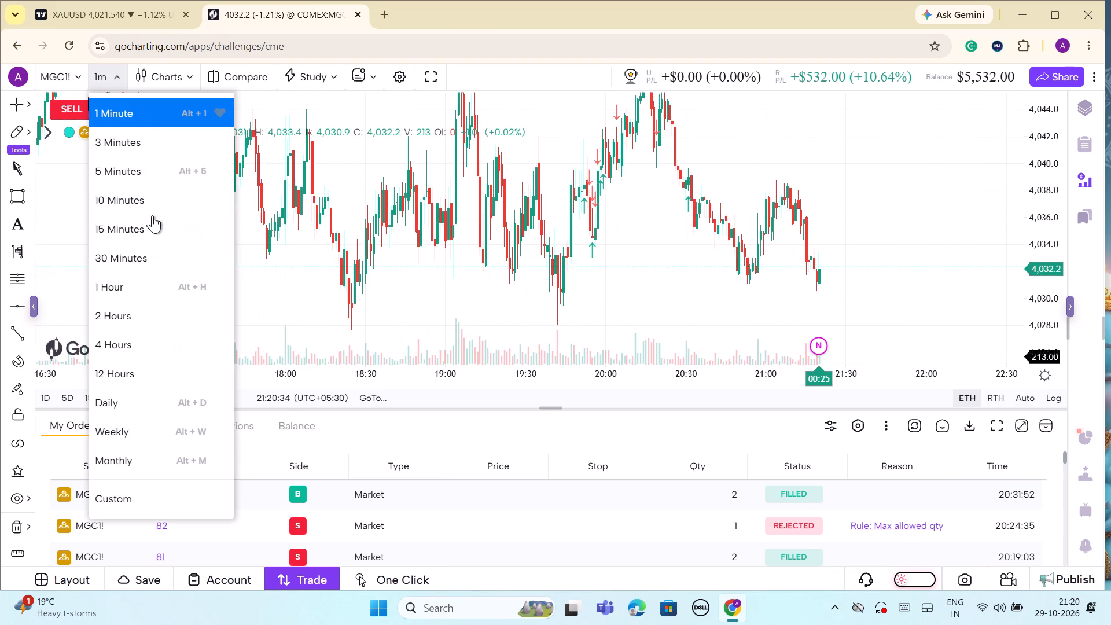
click(151, 182)
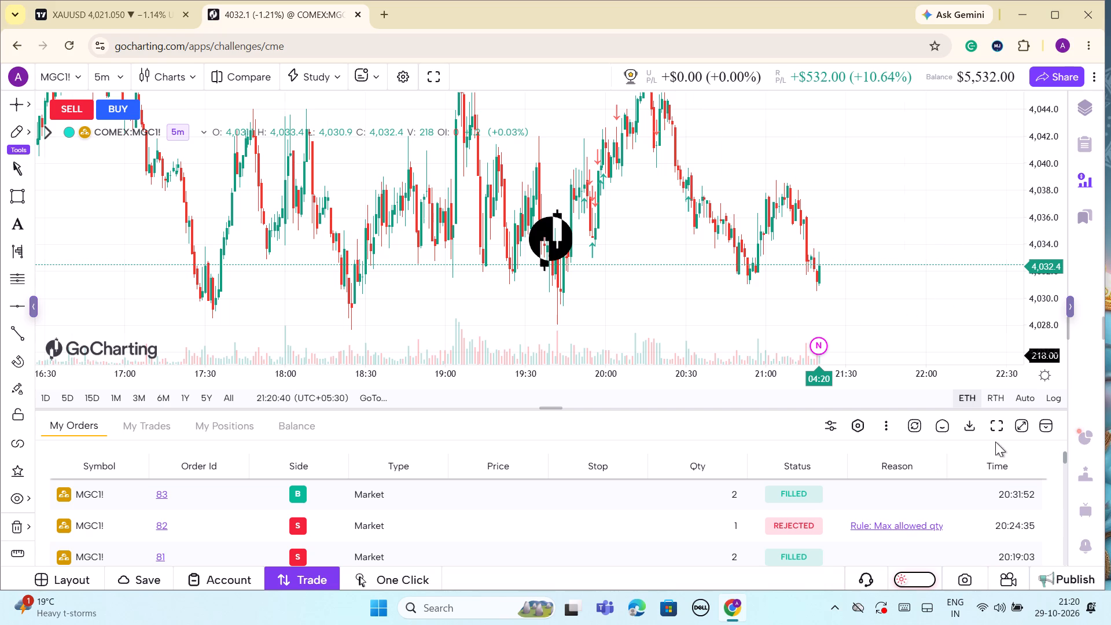
click(1045, 432)
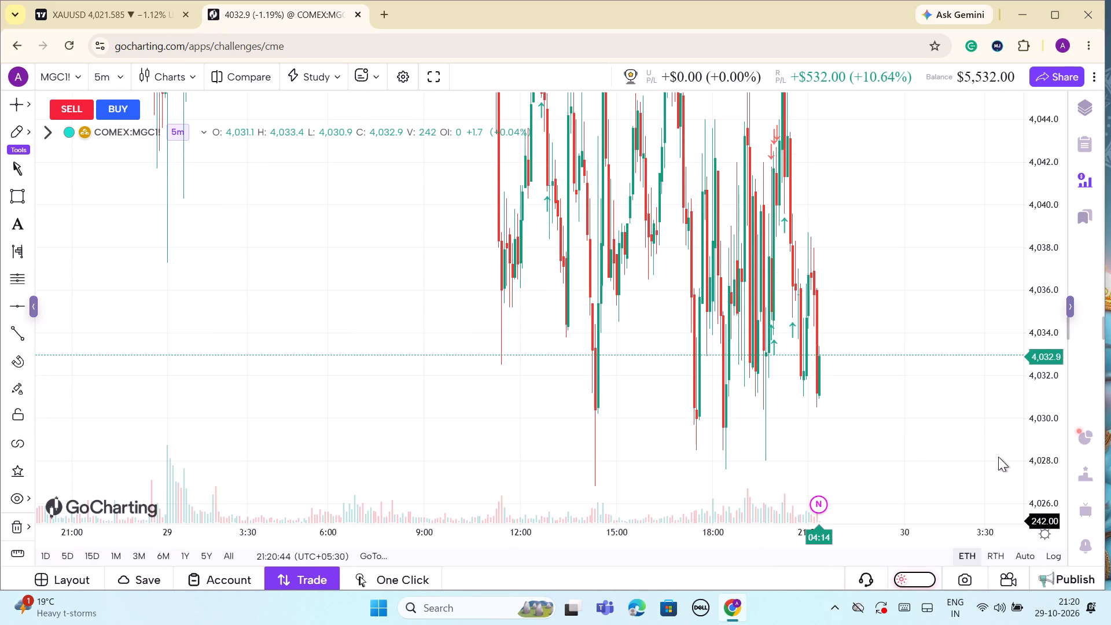
drag(1057, 138, 1069, 310)
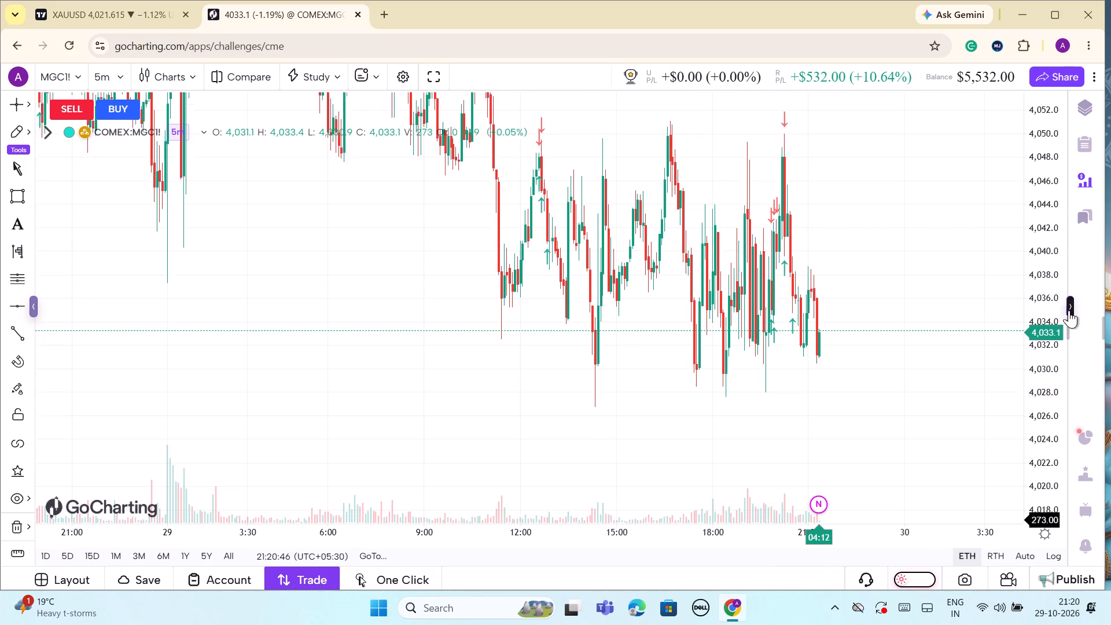
drag(1069, 310, 1025, 396)
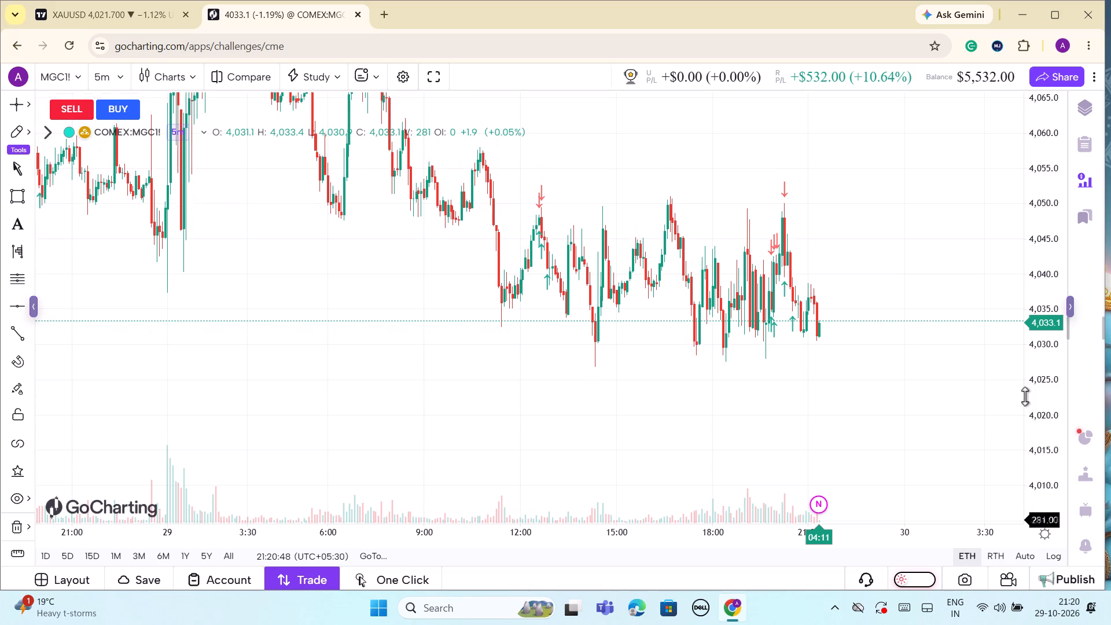
drag(1025, 396, 1016, 416)
scroll(790, 419, down, 2)
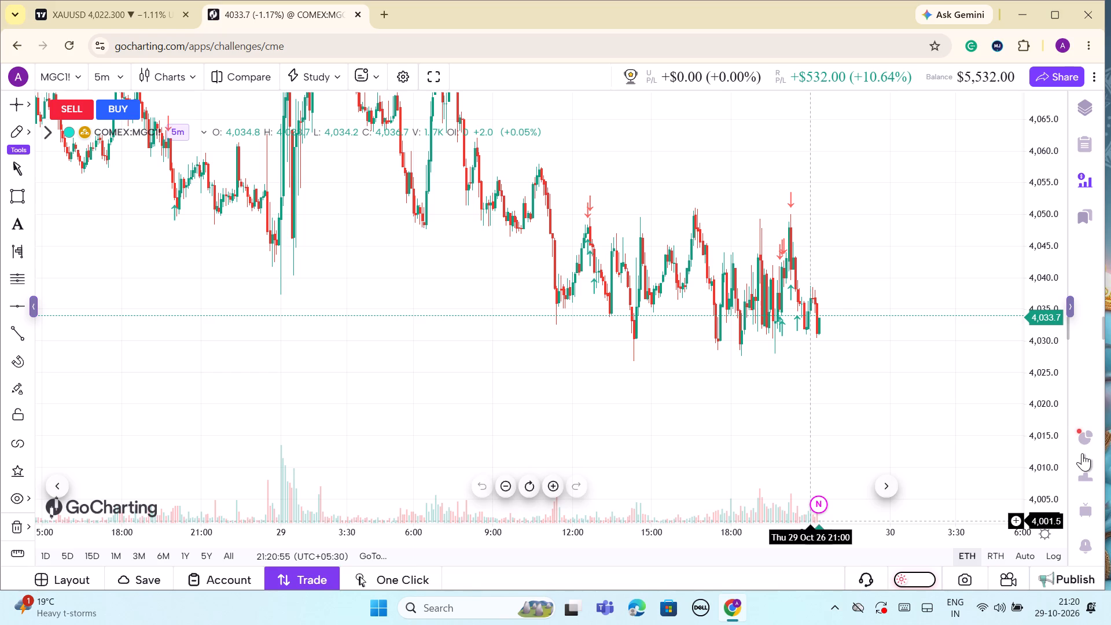
drag(1042, 459, 1041, 446)
scroll(882, 443, up, 2)
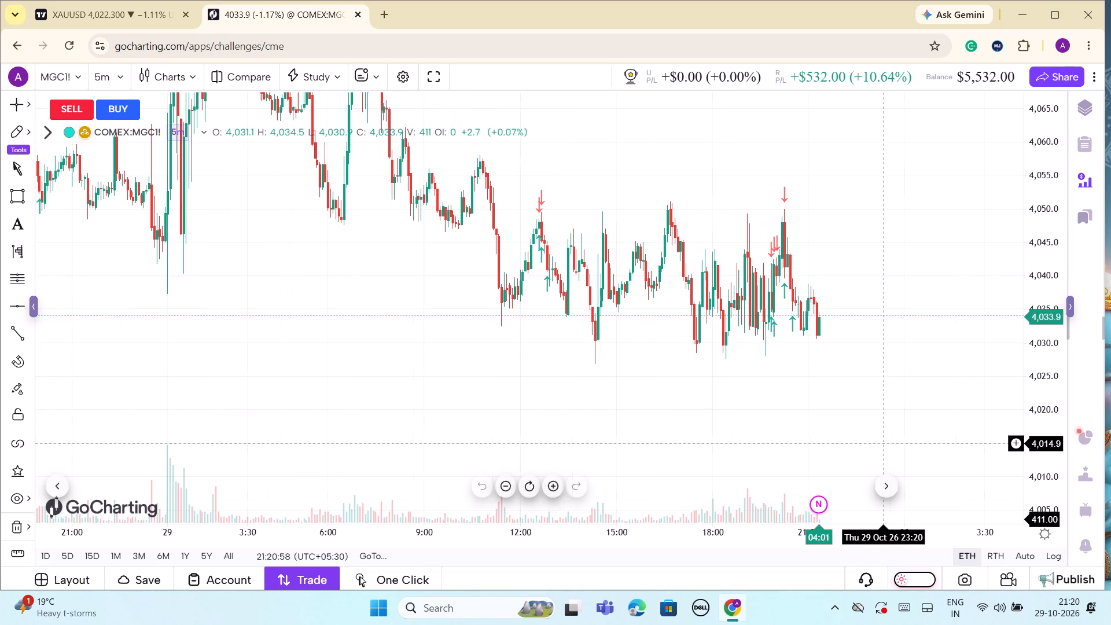
Switch the MGC1! chart to the 1-hour interval and examine the swing lows formed since 23 October.
click(125, 78)
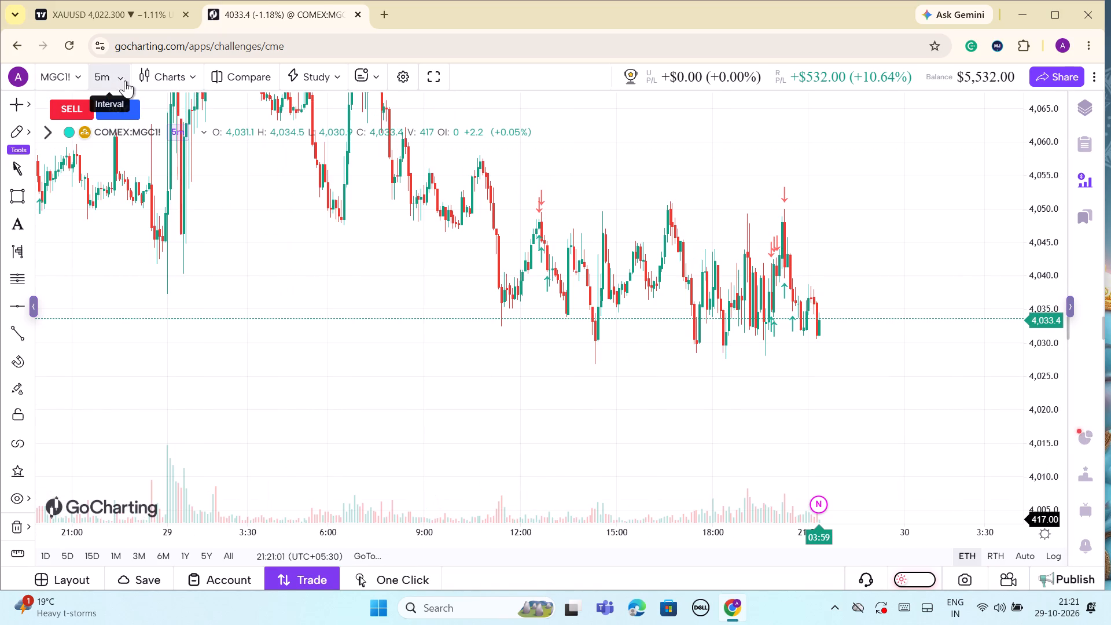
click(126, 286)
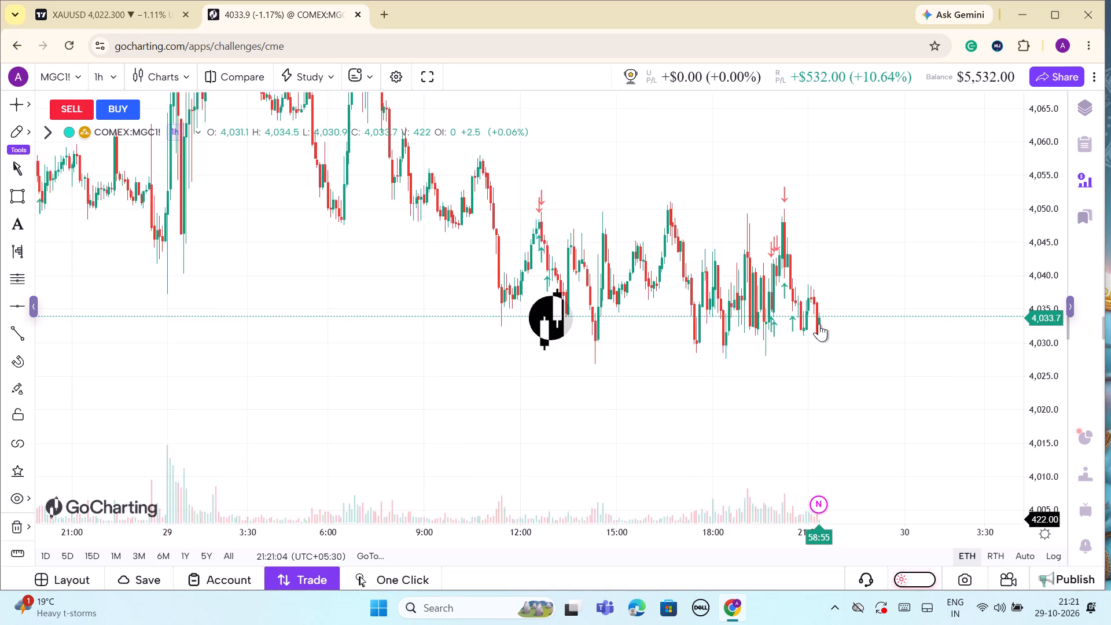
scroll(821, 326, down, 3)
drag(1038, 160, 1046, 212)
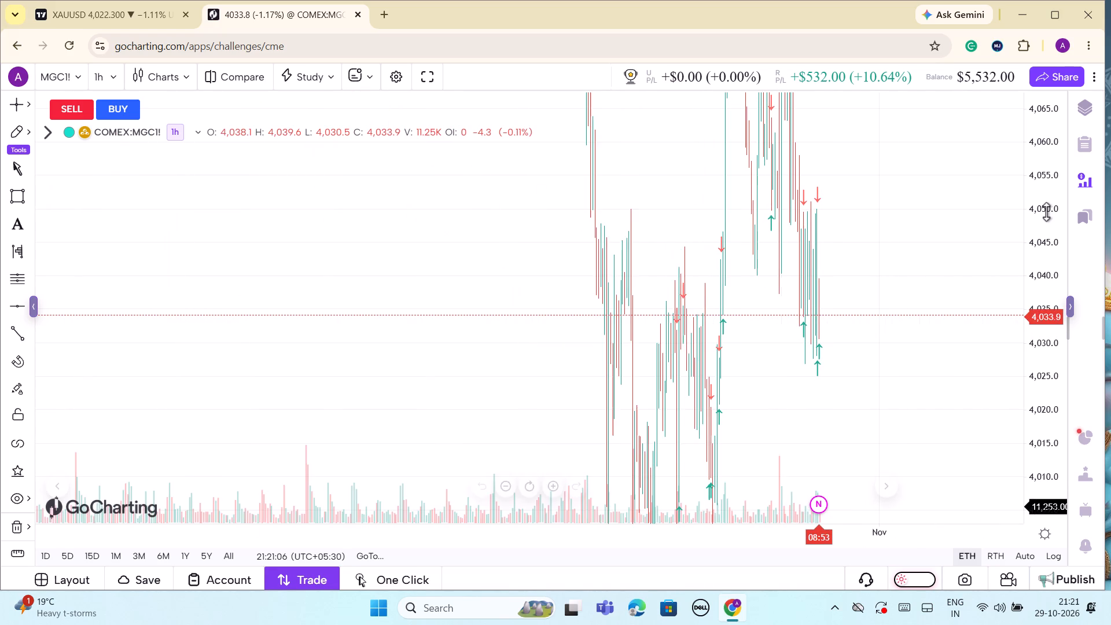
drag(1046, 212, 1039, 505)
scroll(869, 445, up, 5)
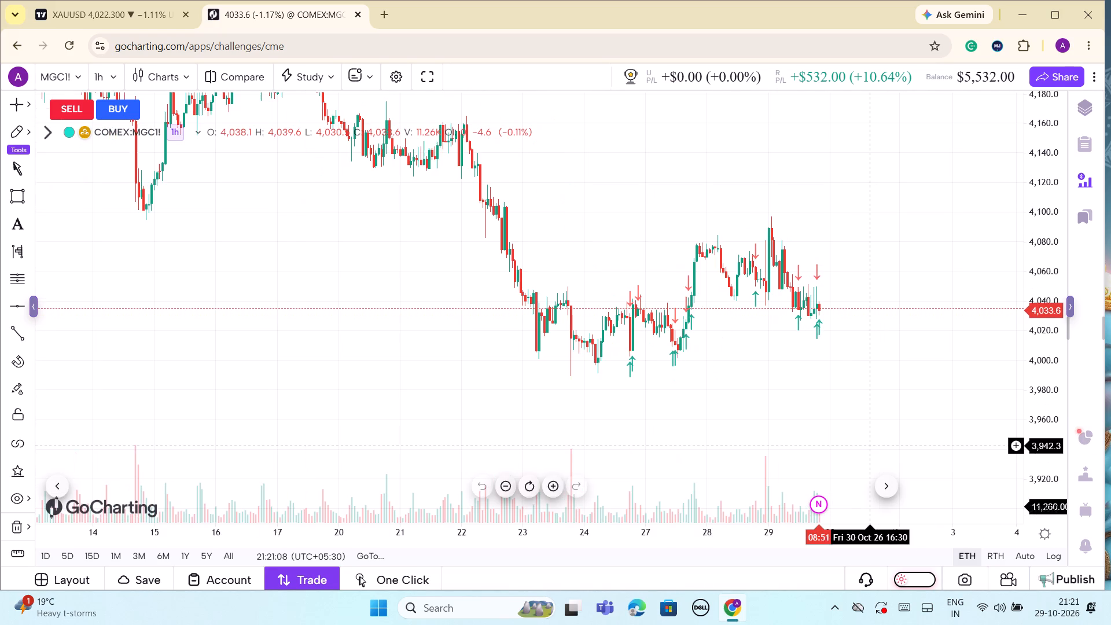
scroll(851, 432, up, 1)
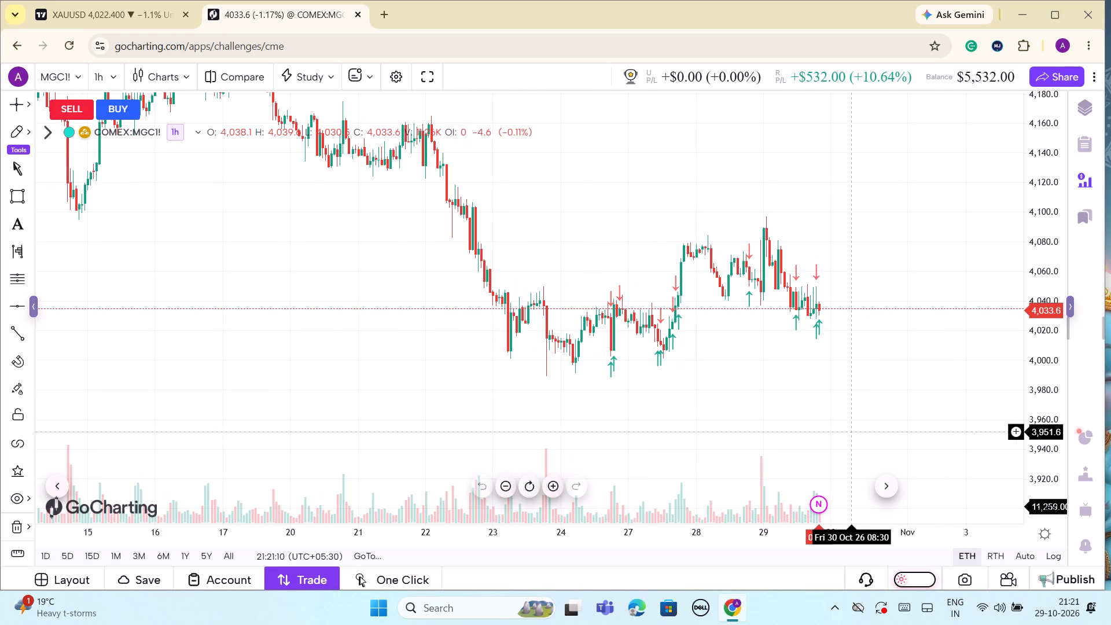
drag(1041, 446, 1035, 414)
scroll(884, 407, down, 1)
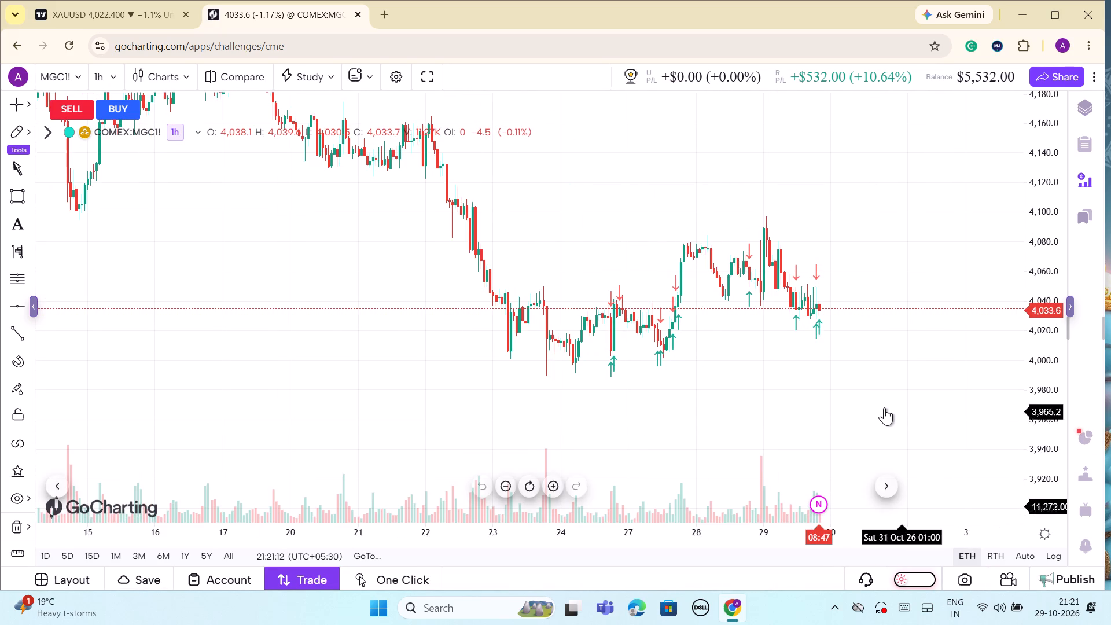
scroll(884, 407, down, 3)
scroll(855, 417, up, 2)
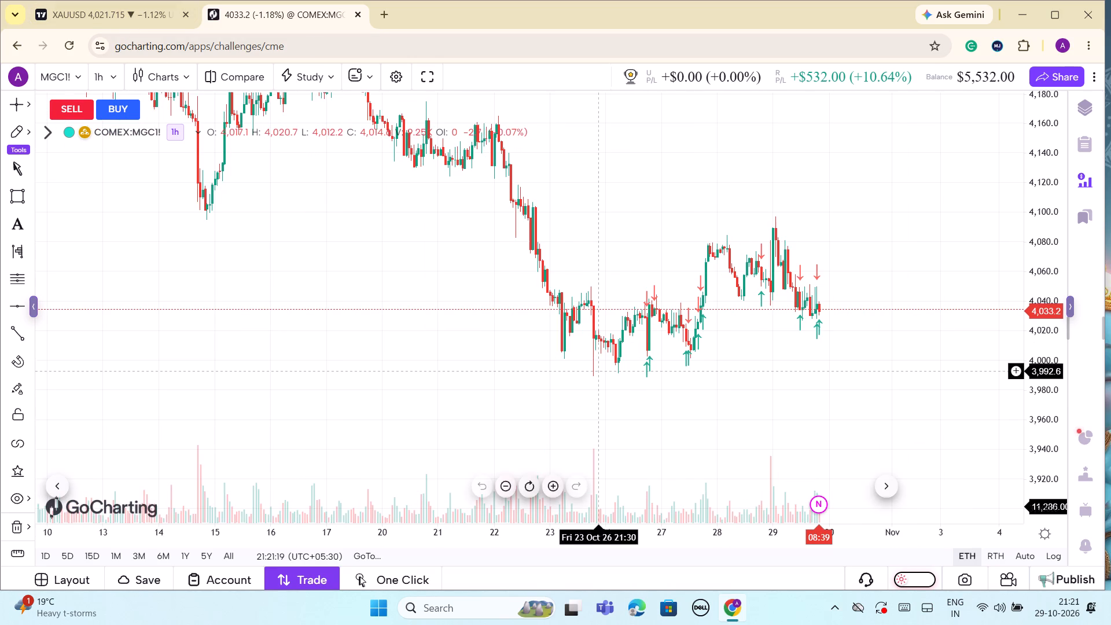
Draw a rectangle zone from the 26 October low to beyond the current candle, spanning about 3,998.5 to 3,989.
click(18, 192)
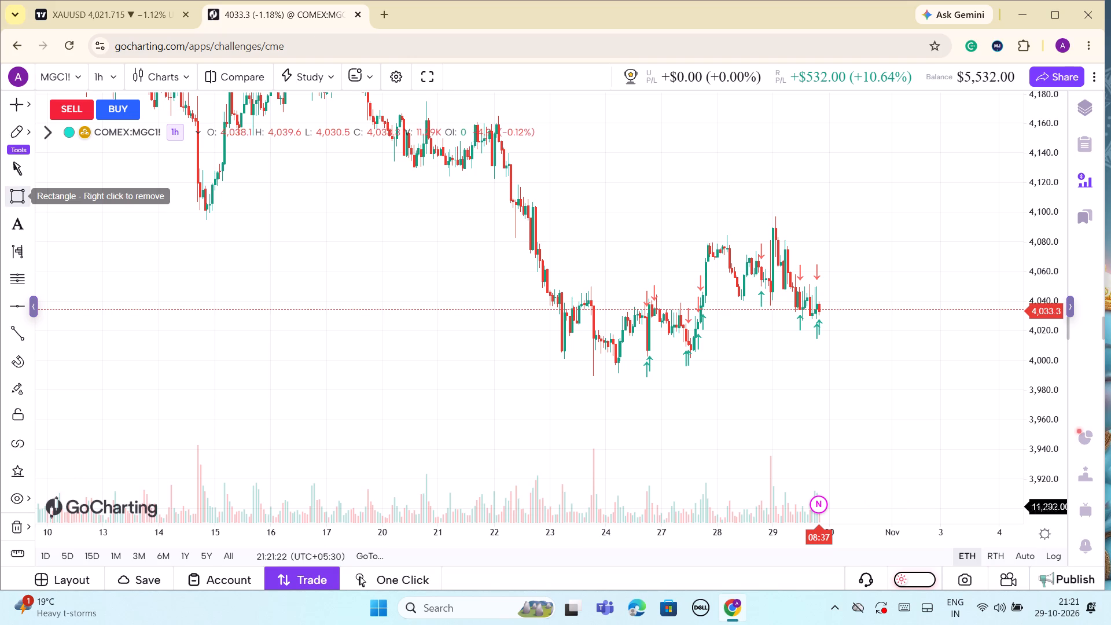
click(617, 362)
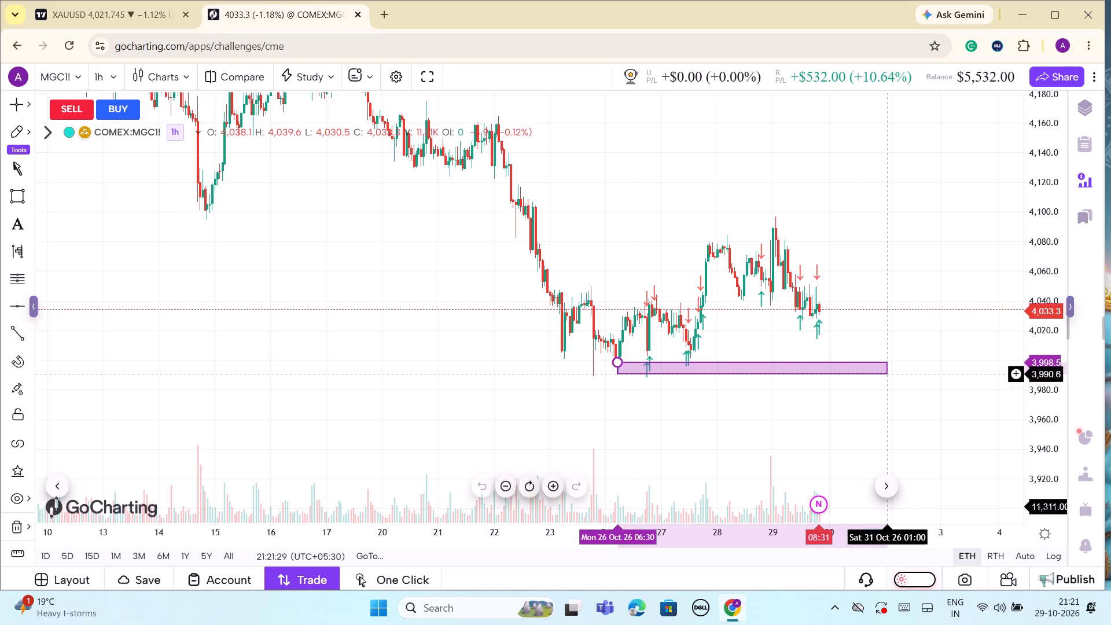
click(911, 377)
click(893, 414)
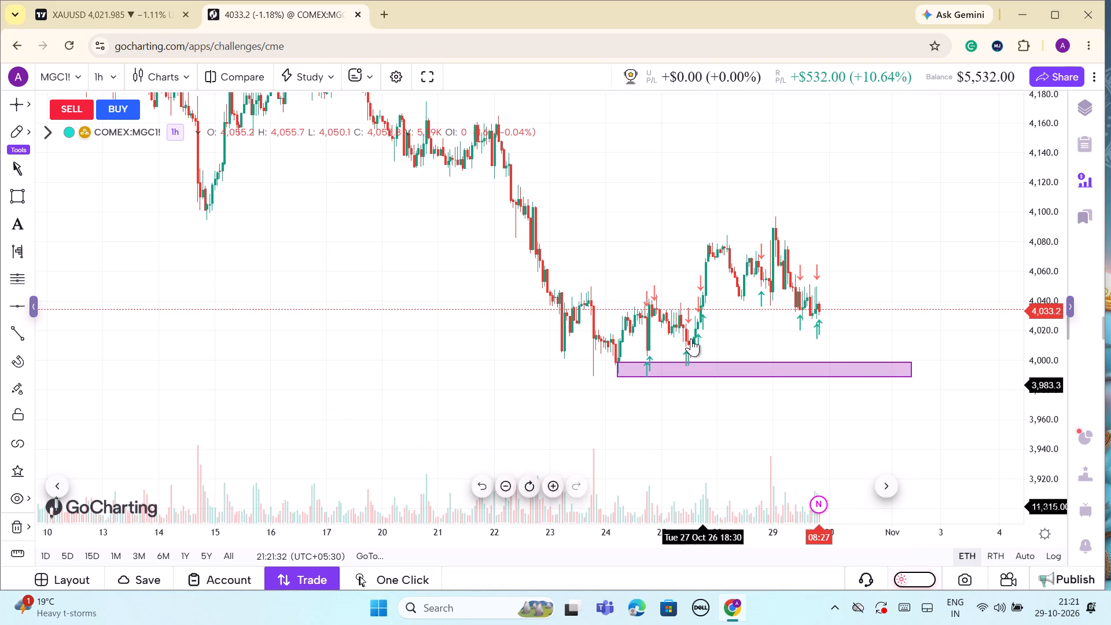
Draw a second rectangle zone from the 27 October low to about 30 October, spanning about 4,006.8 to 3,999.9.
click(19, 198)
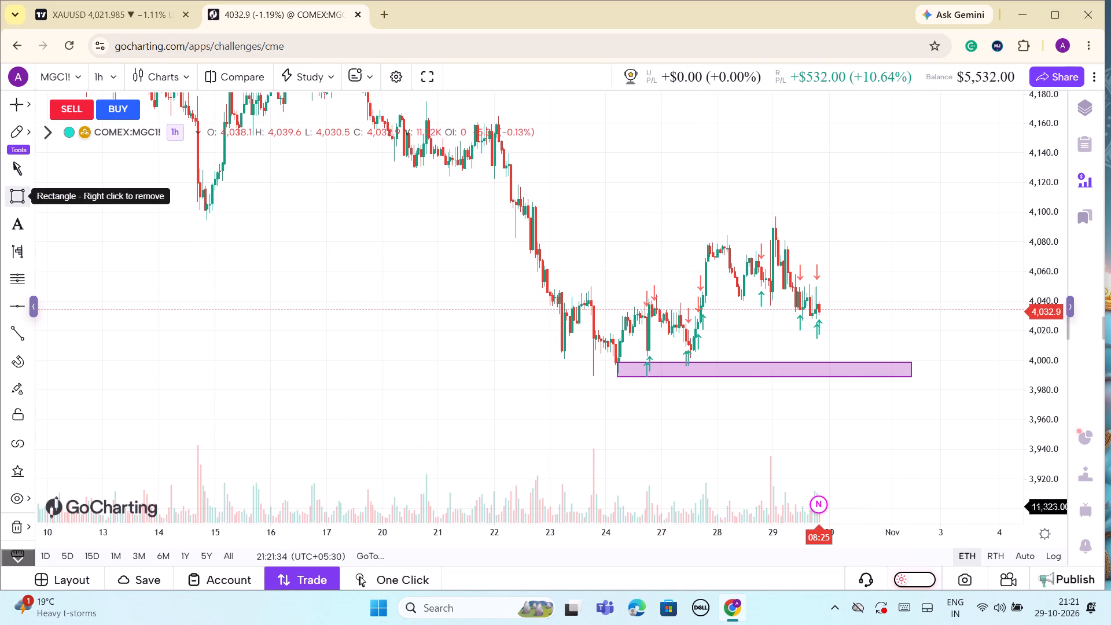
click(691, 350)
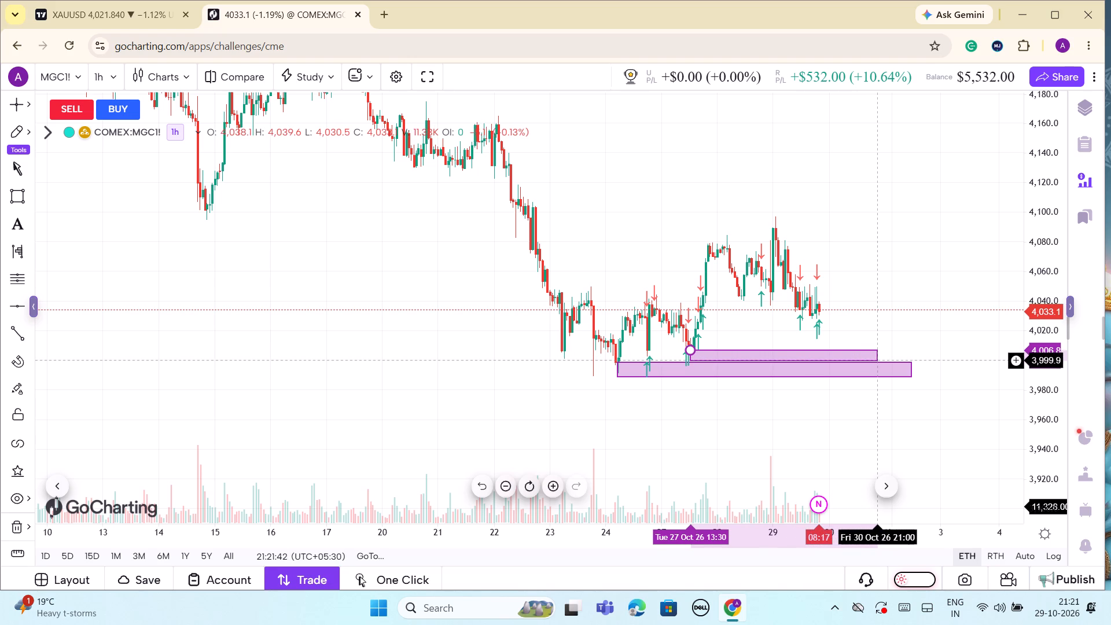
click(877, 360)
click(881, 262)
Examine how the 1-hour price action sits relative to the two rectangle zones below it.
scroll(909, 281, down, 2)
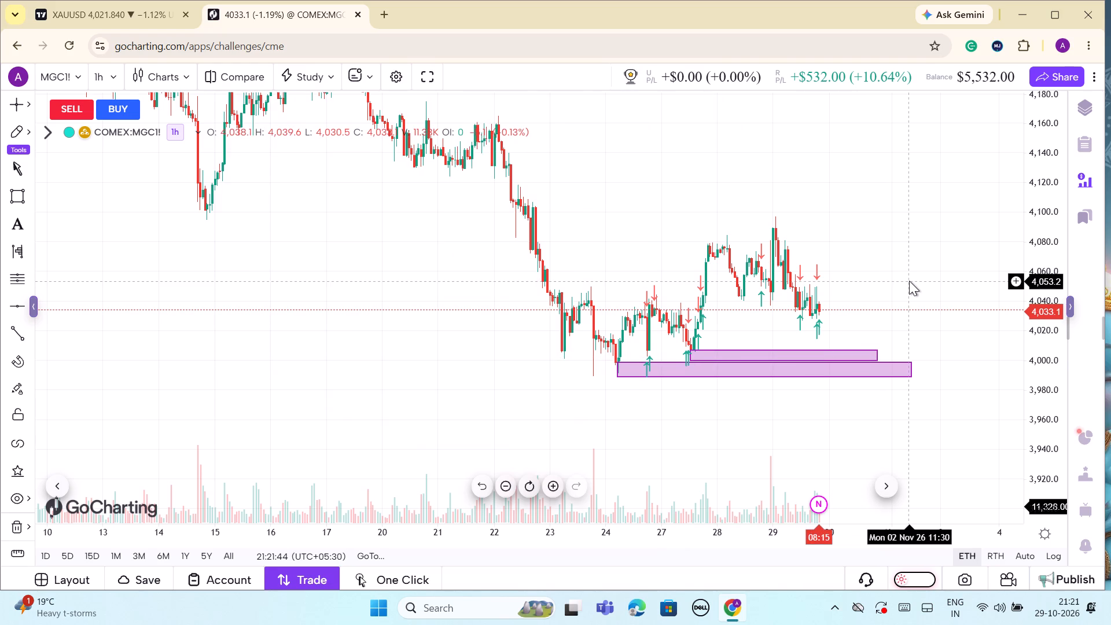
scroll(982, 329, up, 3)
scroll(909, 366, up, 3)
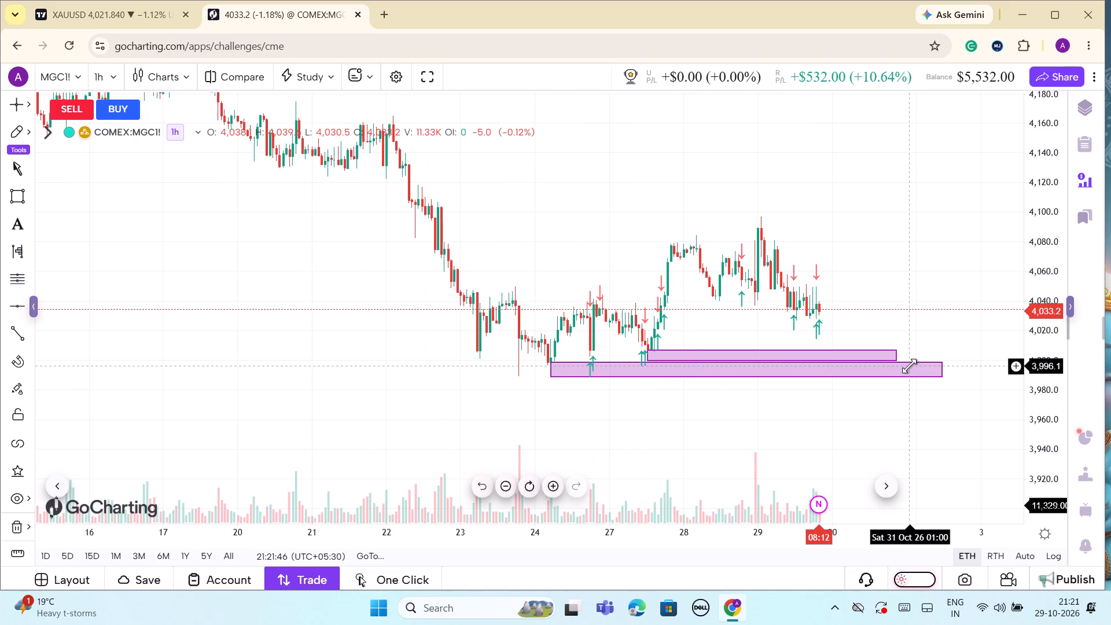
drag(1046, 428, 1016, 338)
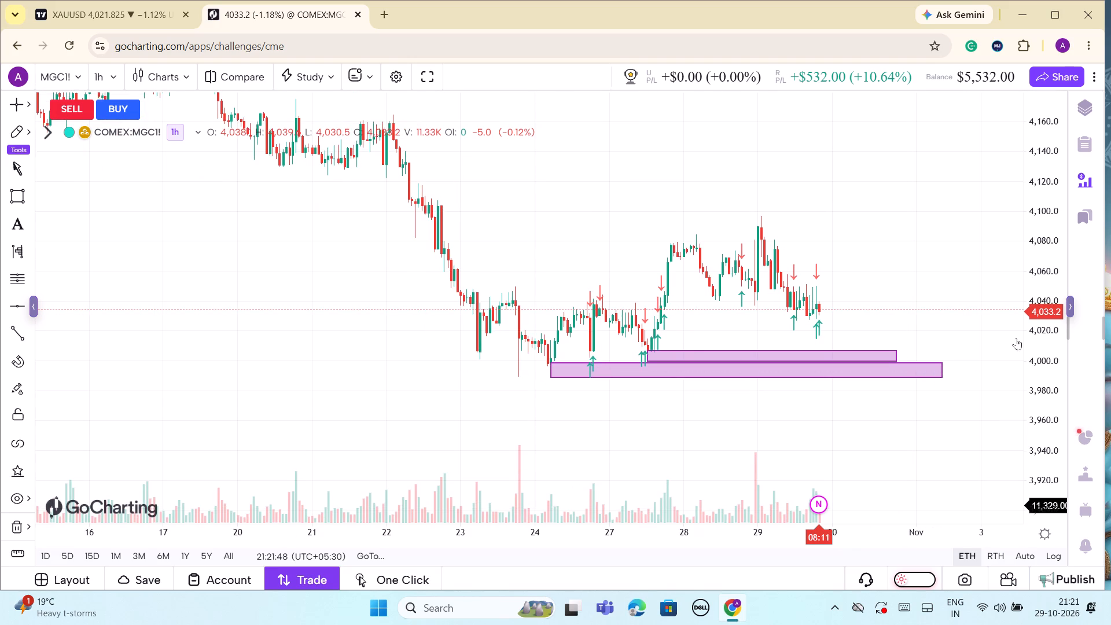
drag(1016, 338, 1010, 304)
scroll(946, 339, up, 6)
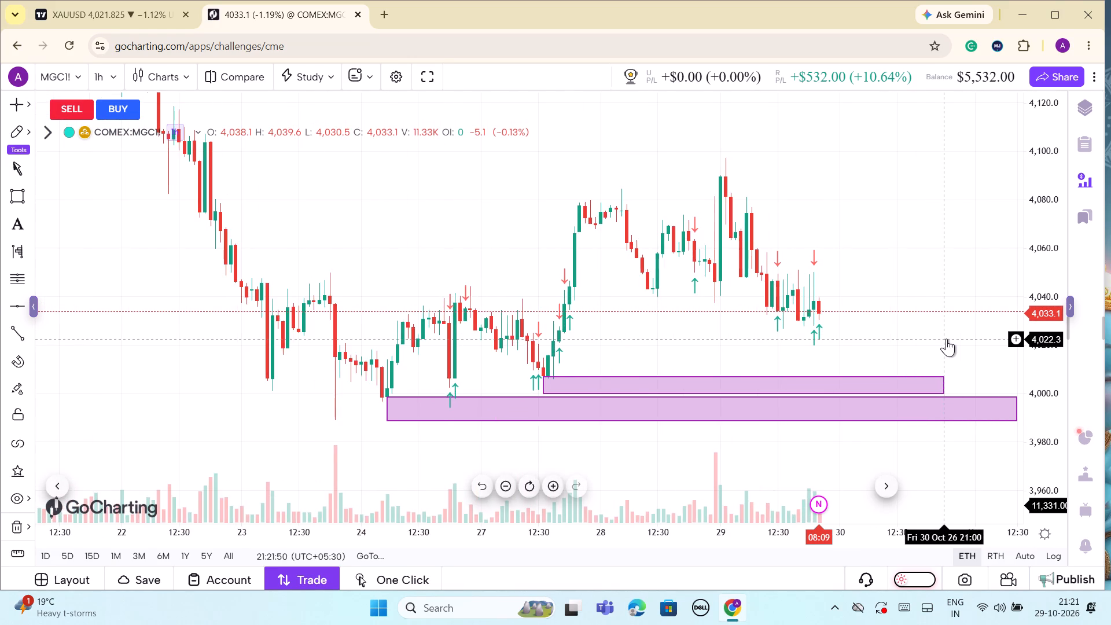
scroll(946, 339, up, 2)
scroll(907, 569, down, 1)
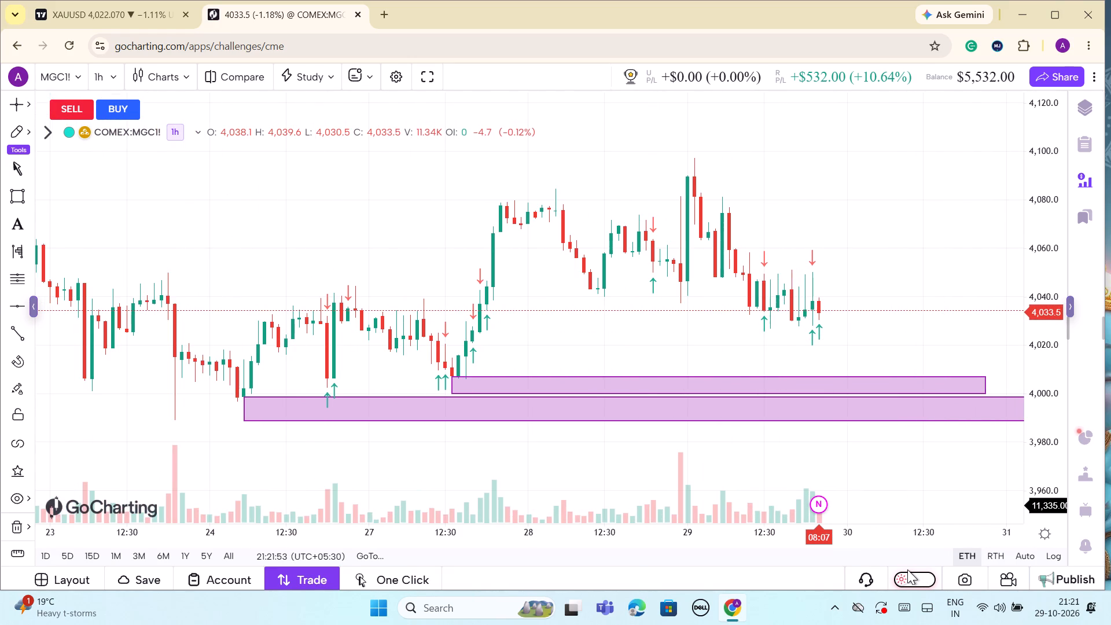
scroll(822, 498, down, 2)
drag(1055, 390, 1014, 506)
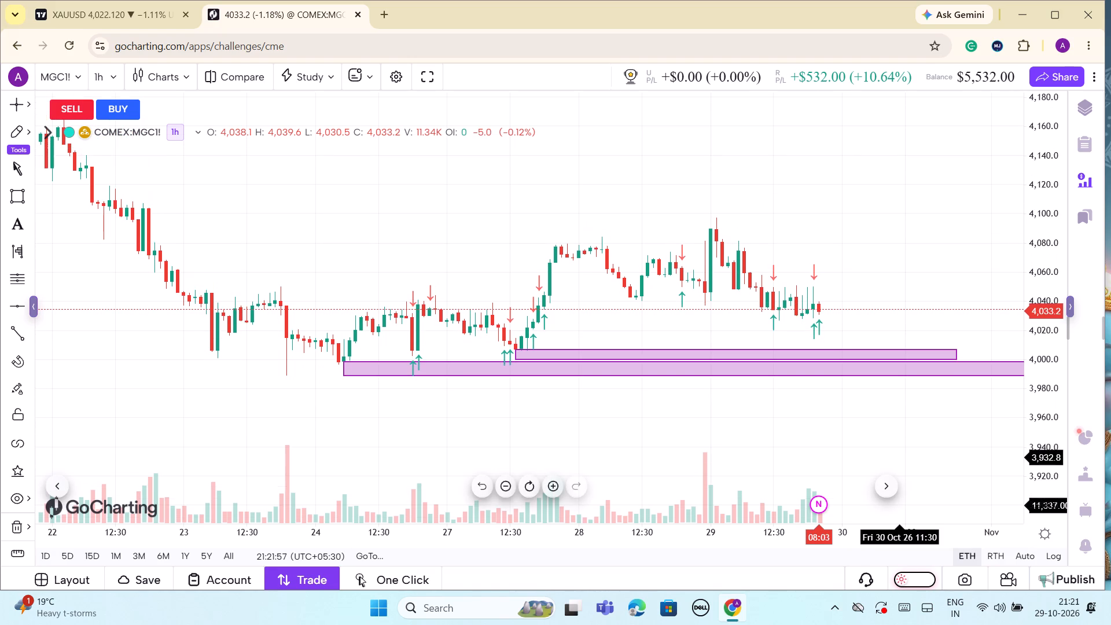
scroll(901, 457, down, 3)
scroll(901, 457, up, 2)
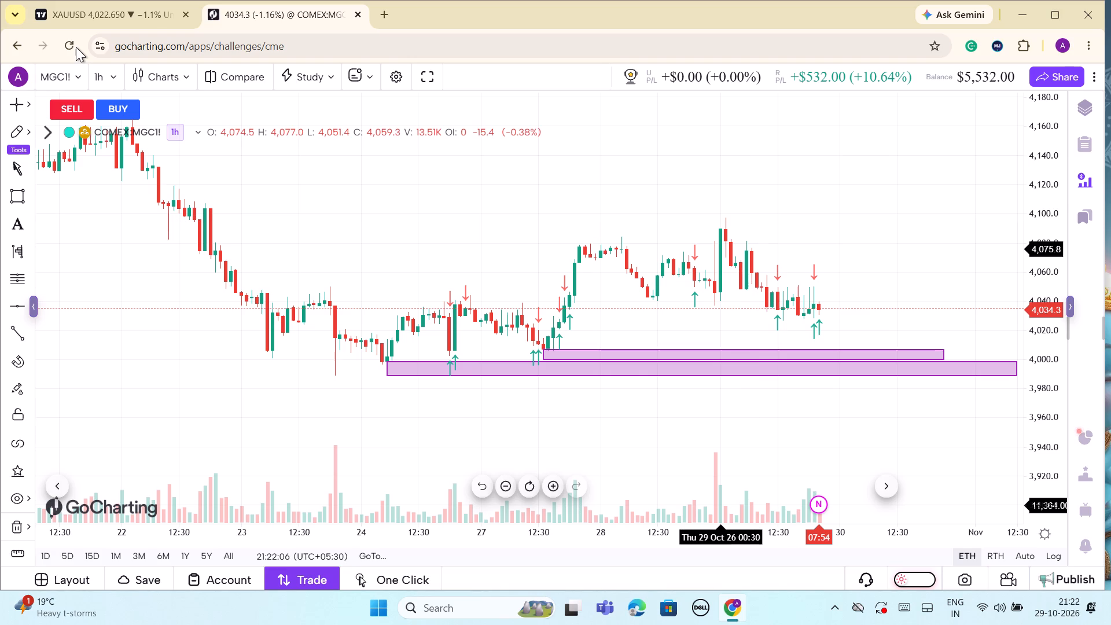
Compare XAUUSD's 5-minute range and long position with the rectangle zones on the MGC1! 1-hour chart.
click(140, 19)
scroll(911, 343, down, 1)
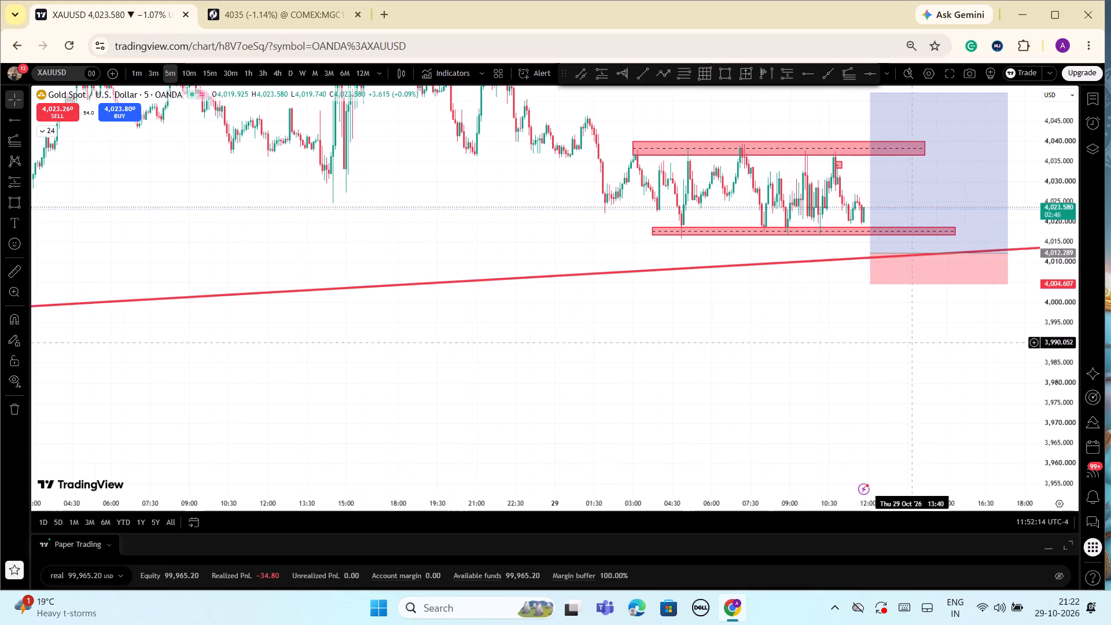
drag(1054, 429, 1054, 403)
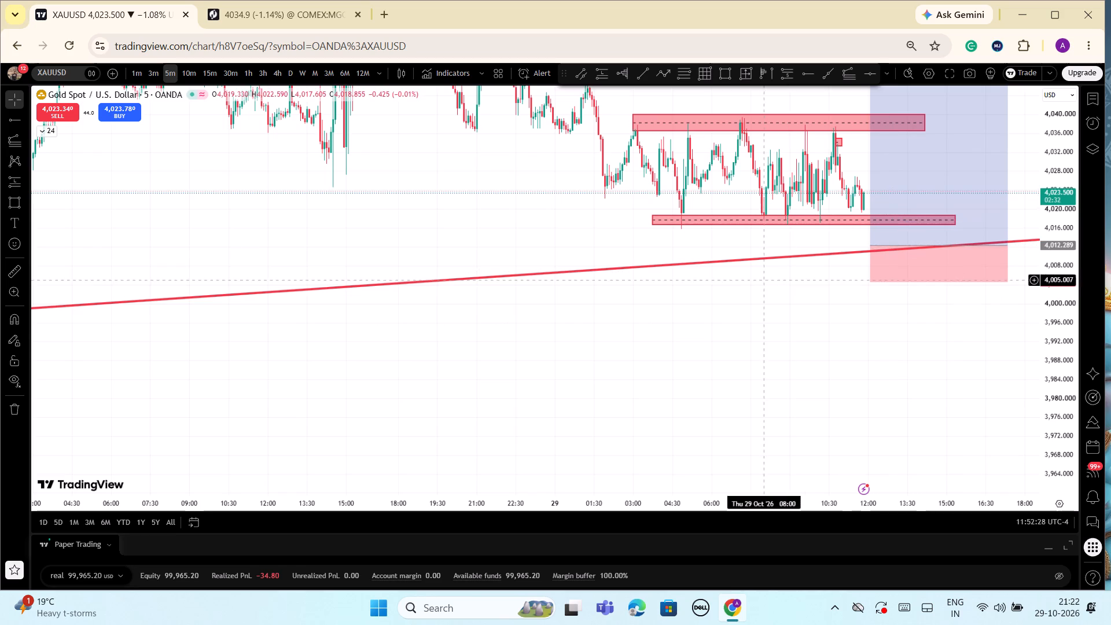
click(268, 13)
scroll(913, 469, down, 2)
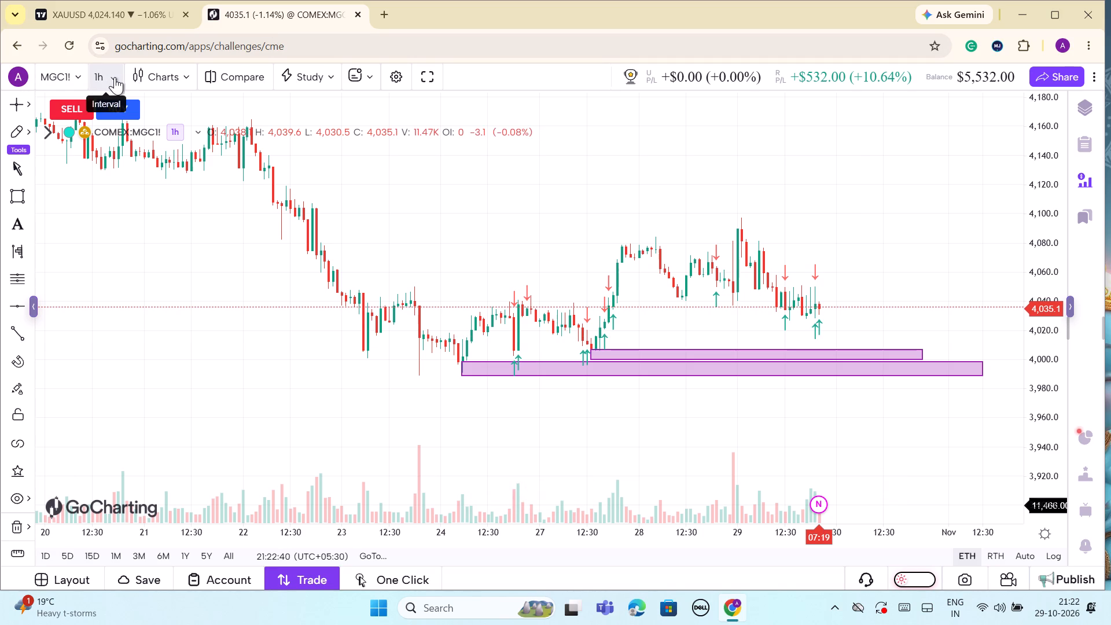
click(142, 21)
scroll(910, 339, down, 1)
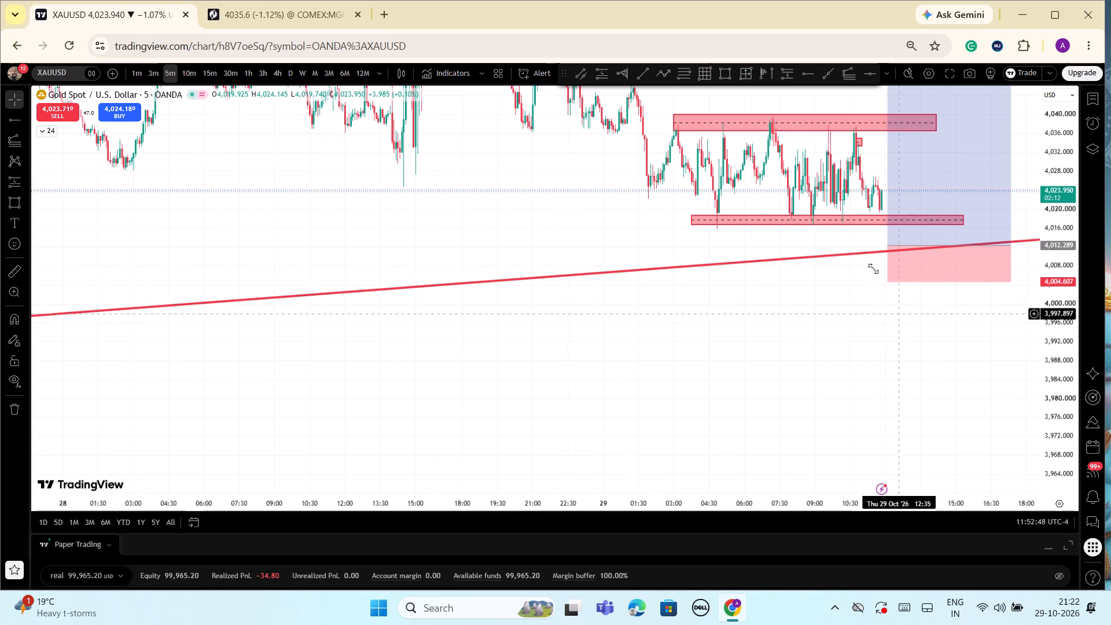
Switch XAUUSD to the 1-hour interval and examine the rising trendline beneath the swing lows and the long position.
click(250, 77)
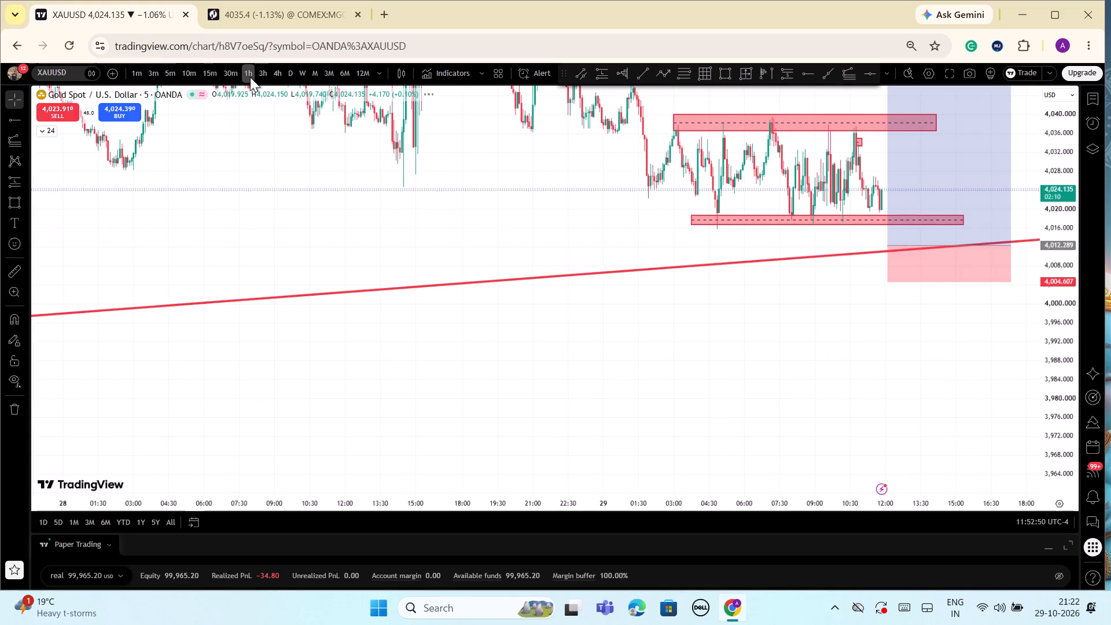
drag(1083, 285, 1088, 389)
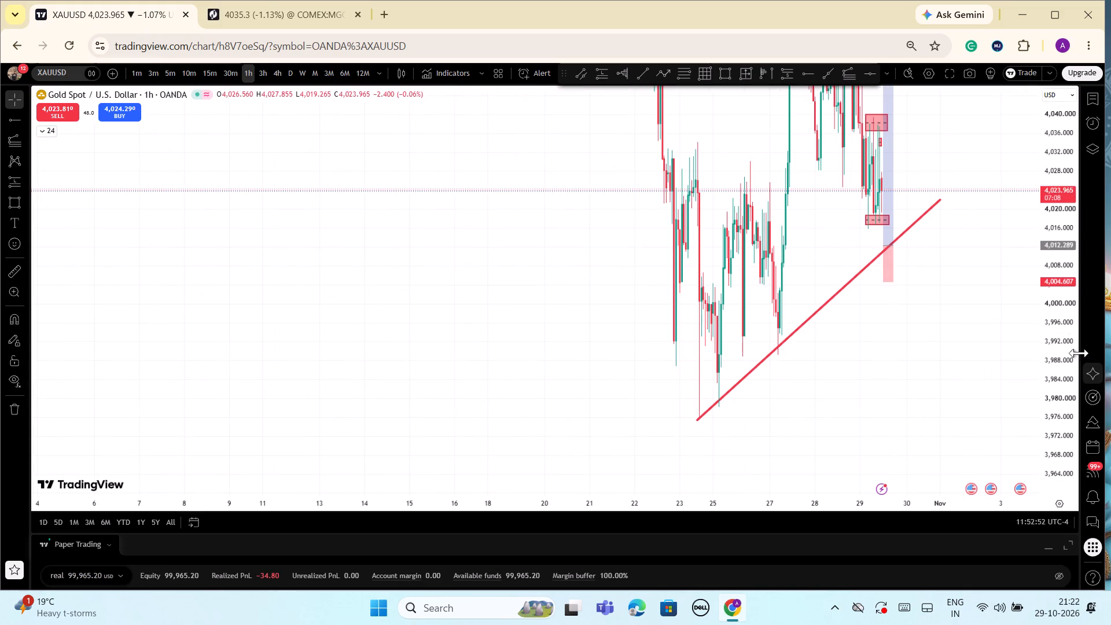
drag(1055, 306, 1060, 446)
scroll(943, 406, up, 6)
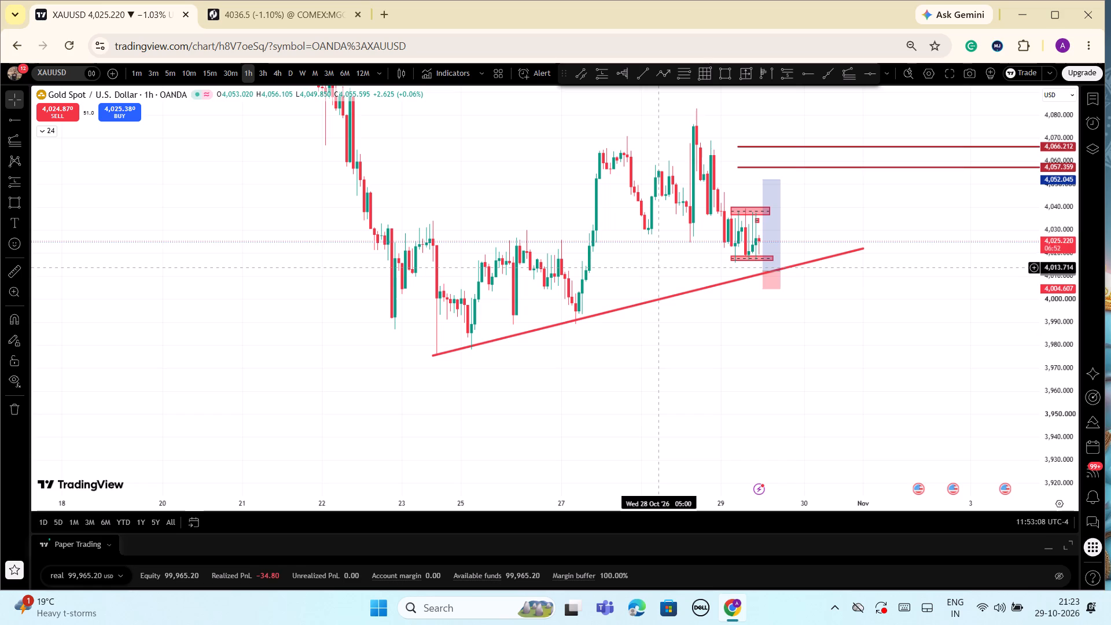
Switch XAUUSD to the 1-minute interval and move the long position so its entry sits at about 4,024.69 near 11:42.
click(168, 76)
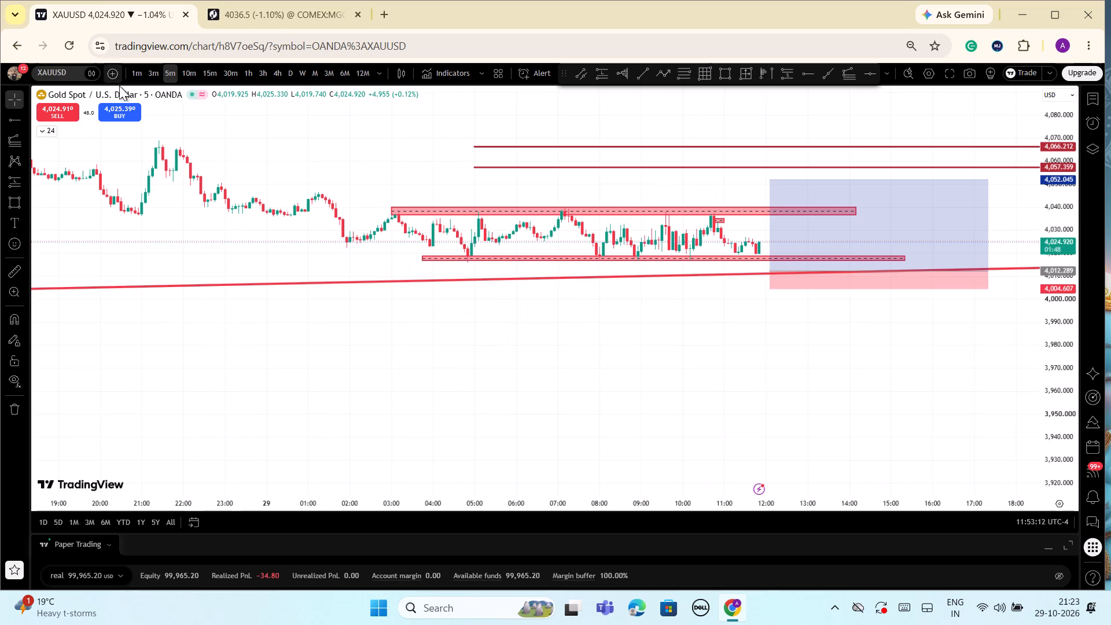
click(139, 75)
scroll(871, 345, down, 4)
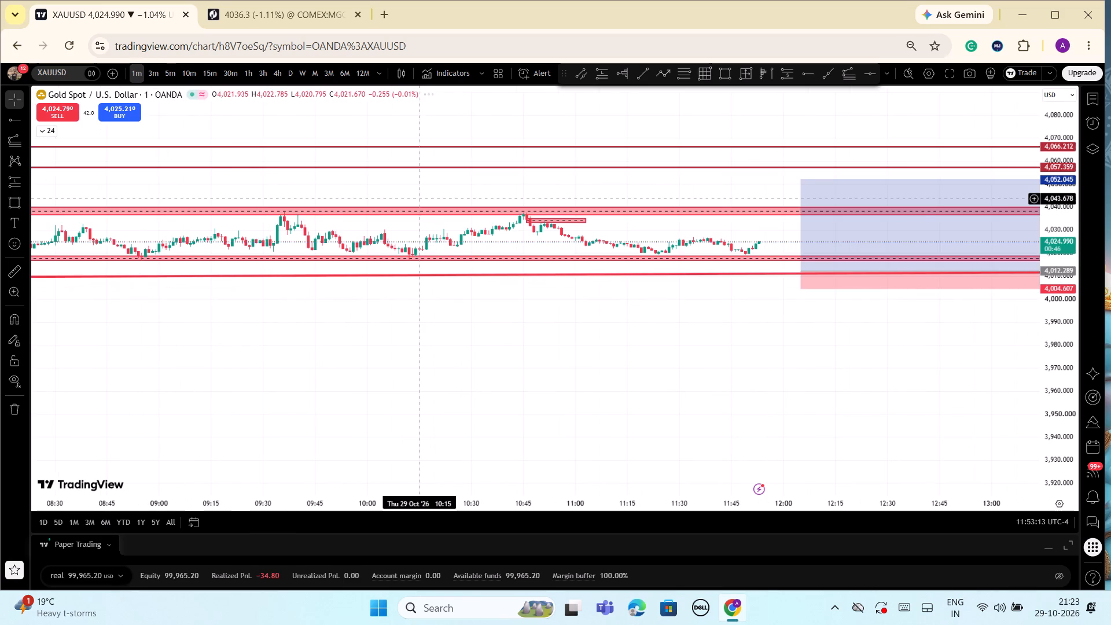
scroll(881, 355, down, 3)
drag(1067, 429, 1013, 273)
drag(933, 350, 924, 364)
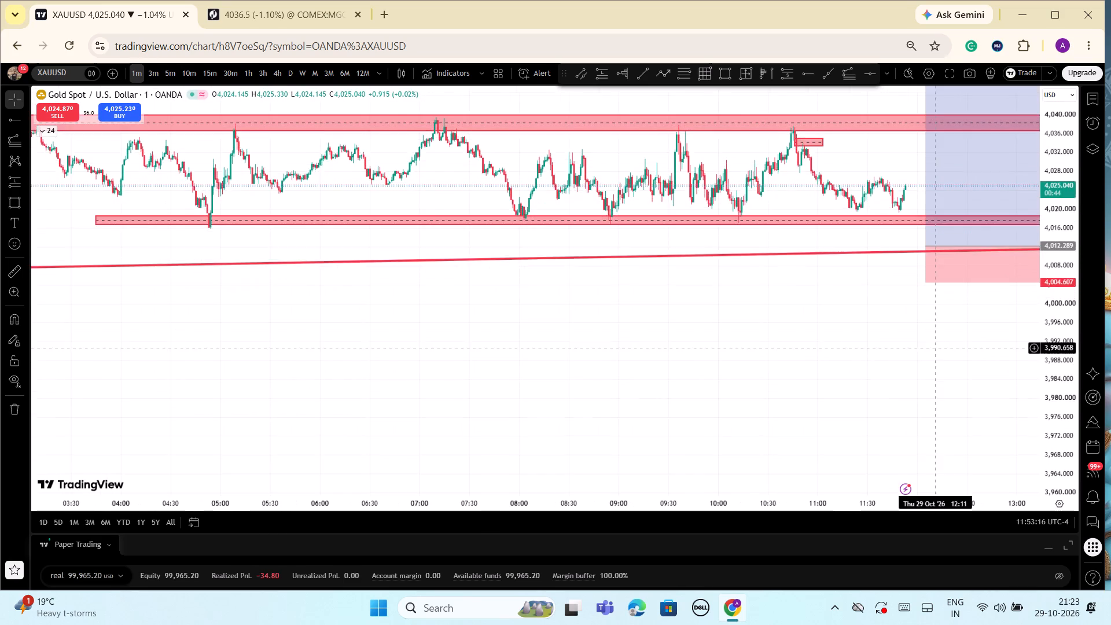
drag(924, 364, 864, 465)
drag(916, 266, 883, 208)
scroll(916, 266, down, 1)
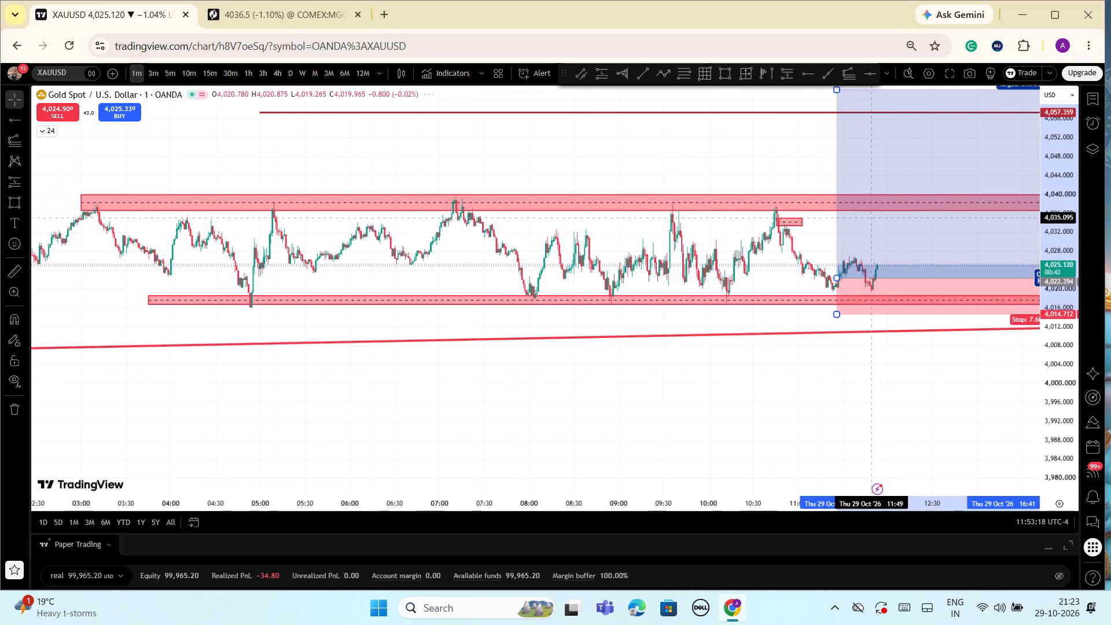
drag(883, 208, 896, 207)
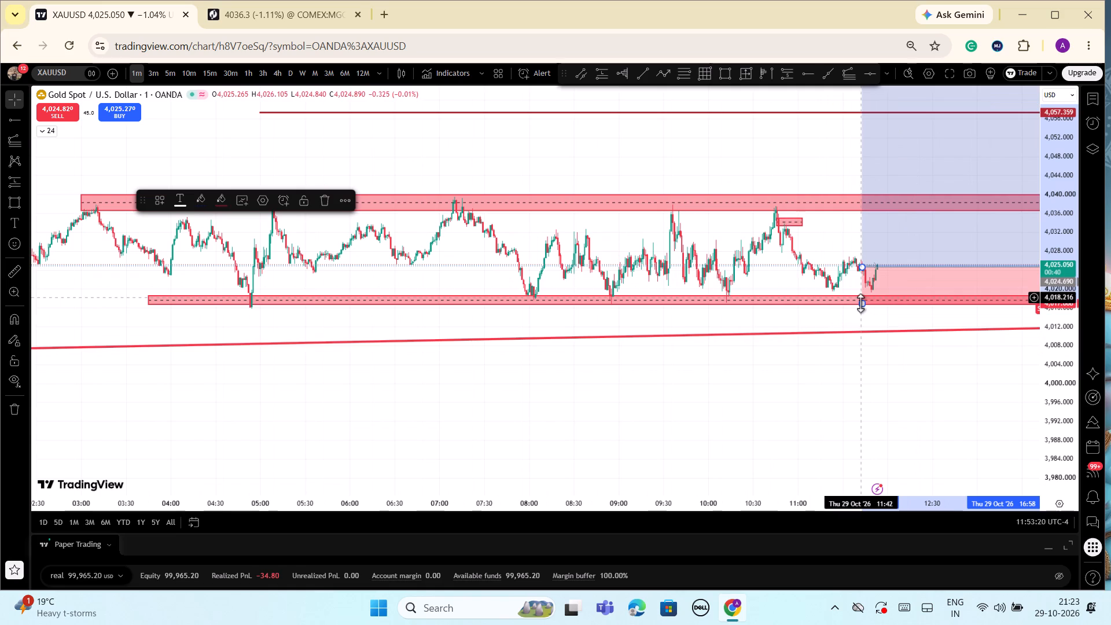
Tighten the long position's stop to about 4,019.94, just above the lower red zone.
drag(860, 303, 870, 289)
click(897, 396)
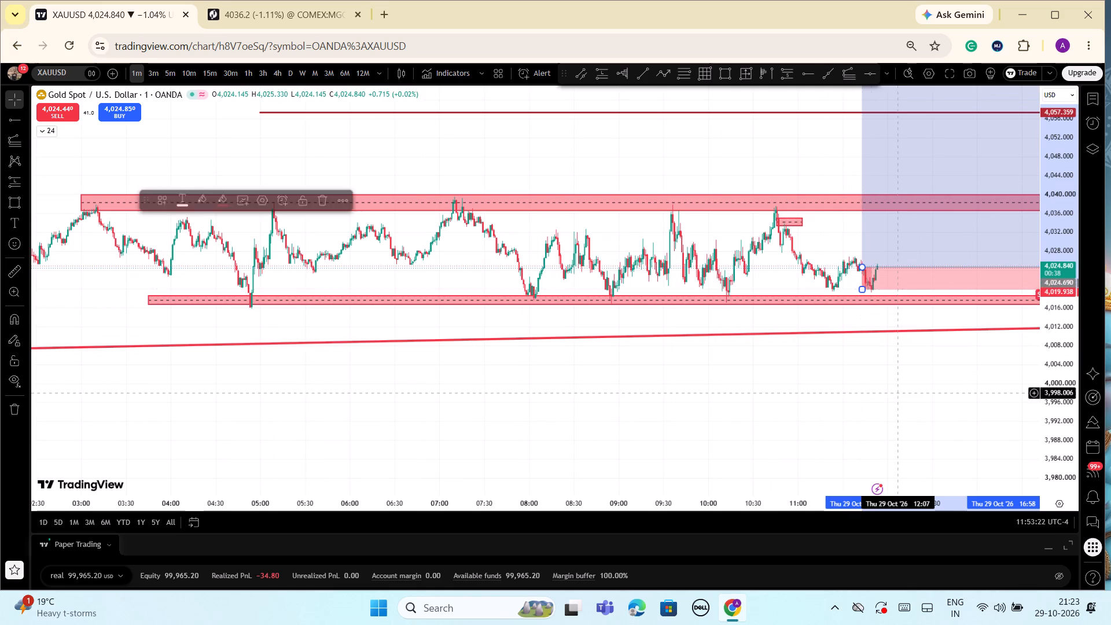
Examine the 1-minute price action around the long position, the range zones, the trendline and the resistance lines above.
scroll(902, 418, down, 4)
drag(924, 410, 888, 447)
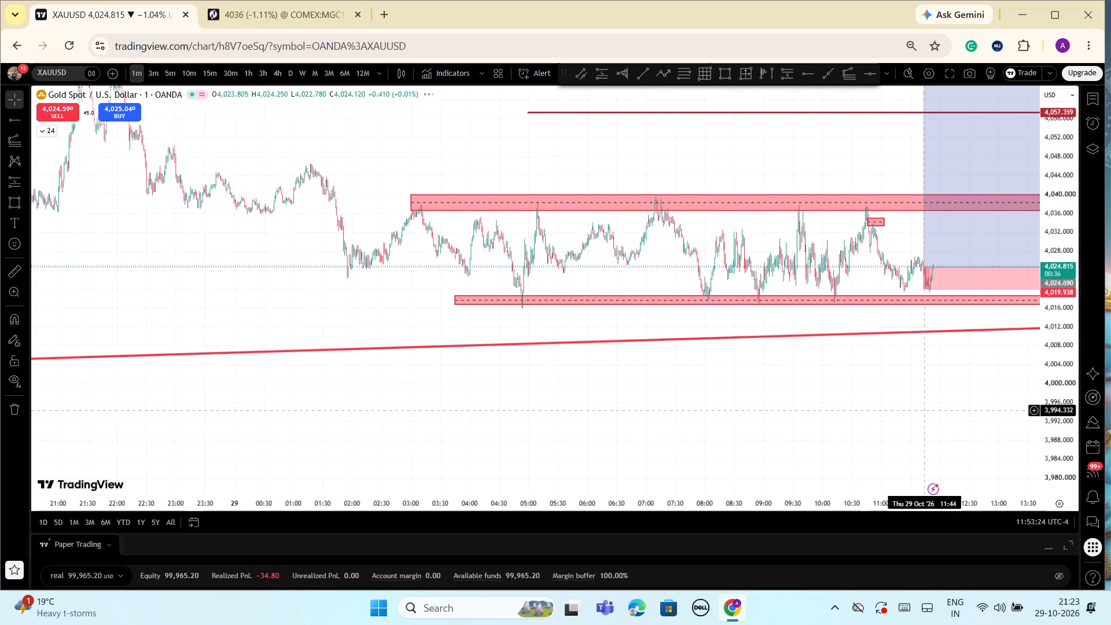
drag(888, 447, 843, 484)
scroll(843, 484, up, 9)
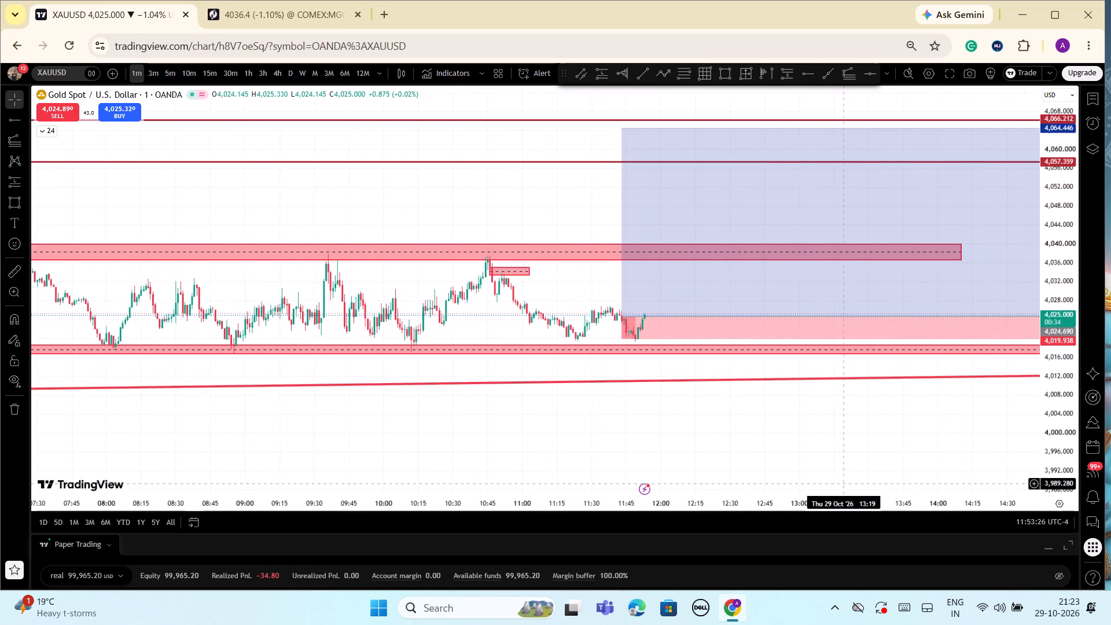
drag(1072, 465, 1028, 252)
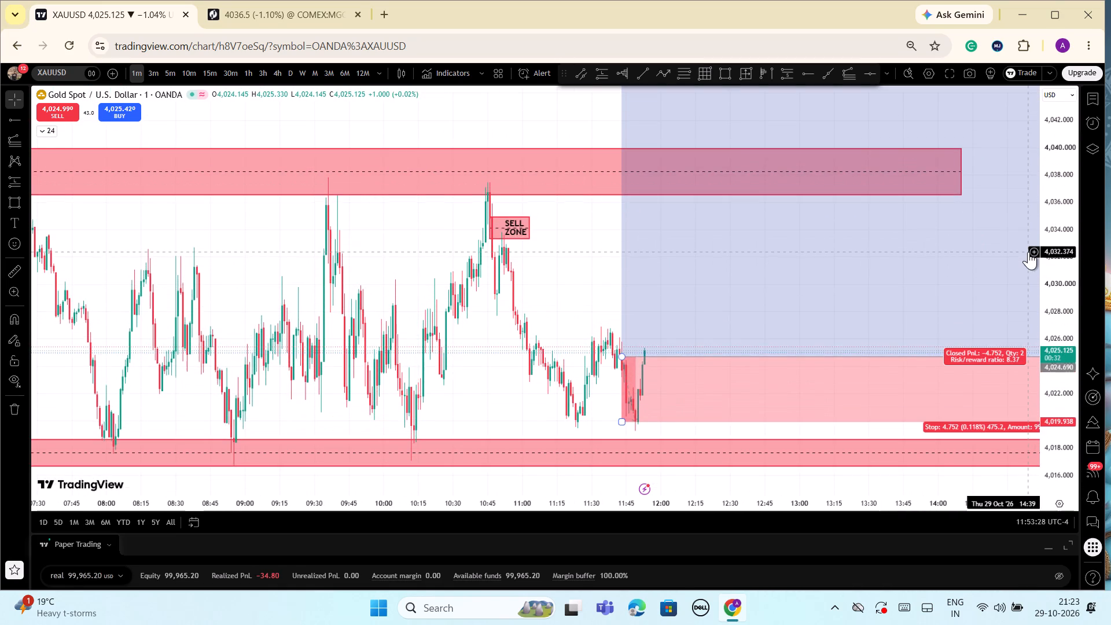
drag(1028, 252, 1045, 338)
scroll(760, 464, down, 3)
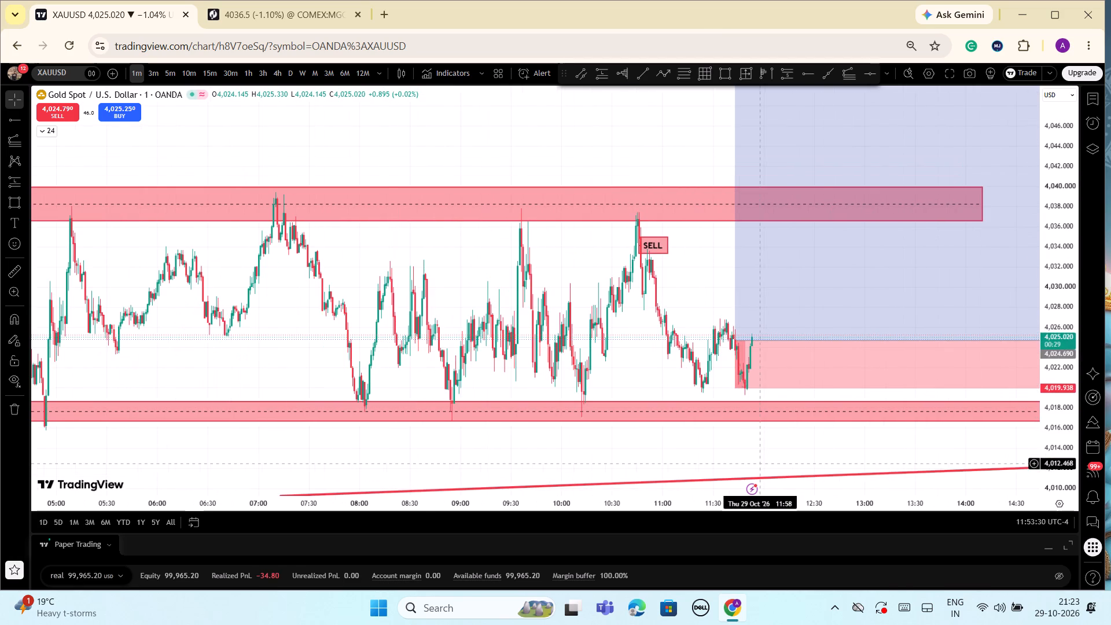
drag(1066, 291, 1047, 405)
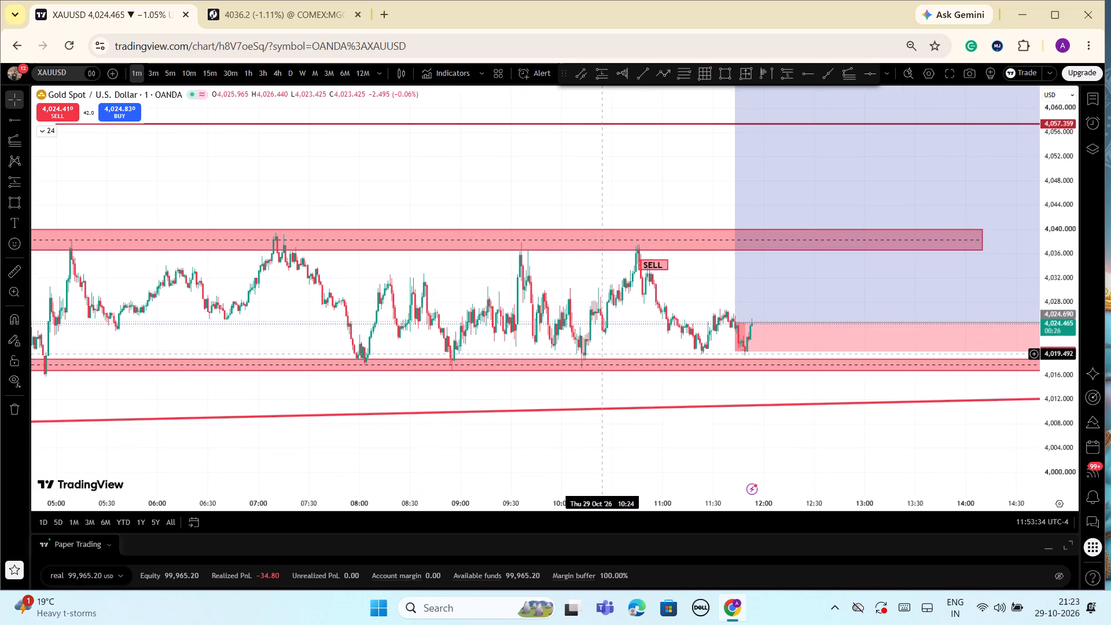
scroll(824, 405, down, 2)
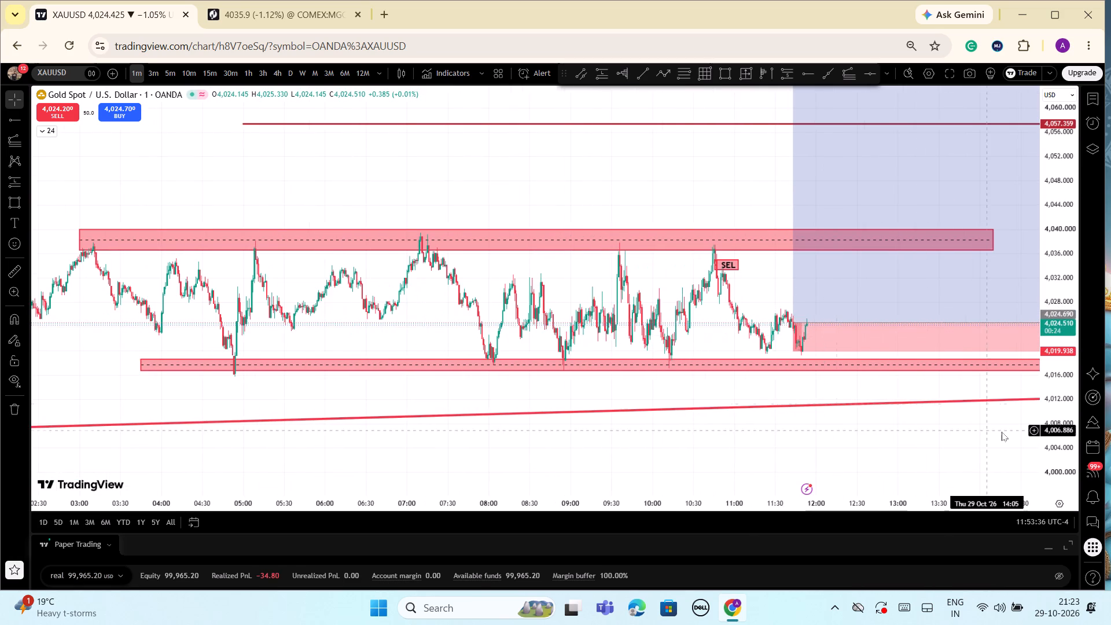
drag(1060, 416, 1060, 445)
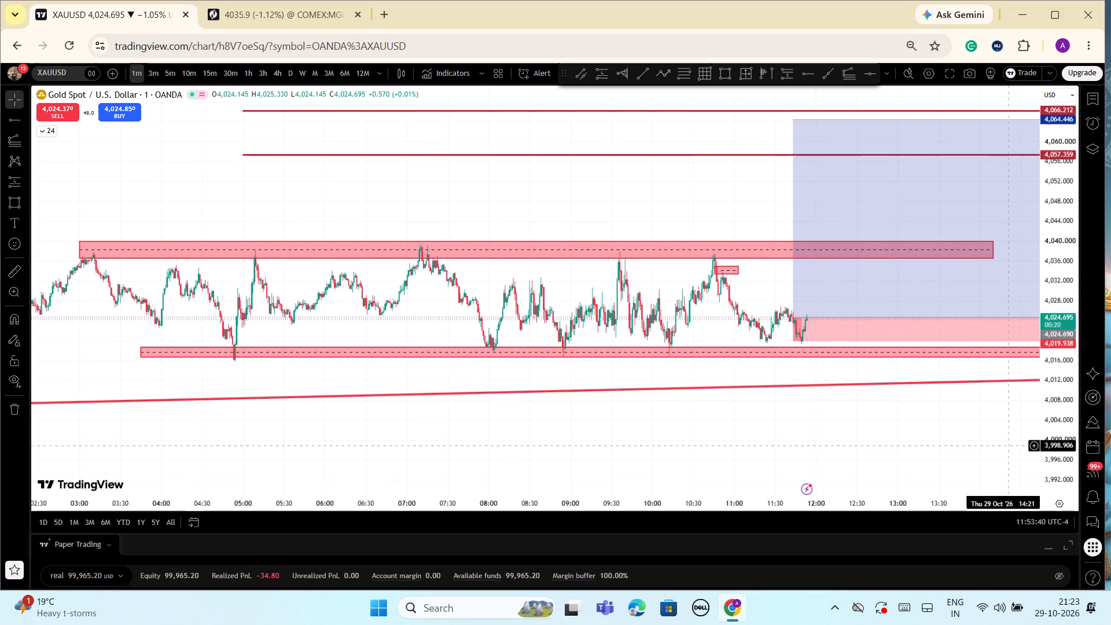
scroll(847, 414, up, 2)
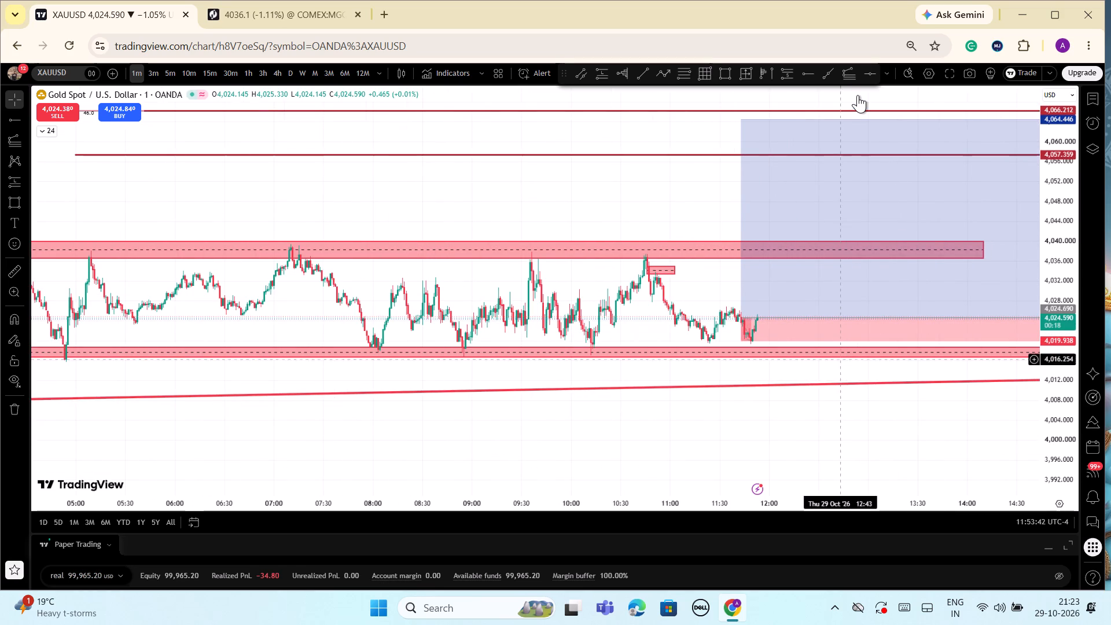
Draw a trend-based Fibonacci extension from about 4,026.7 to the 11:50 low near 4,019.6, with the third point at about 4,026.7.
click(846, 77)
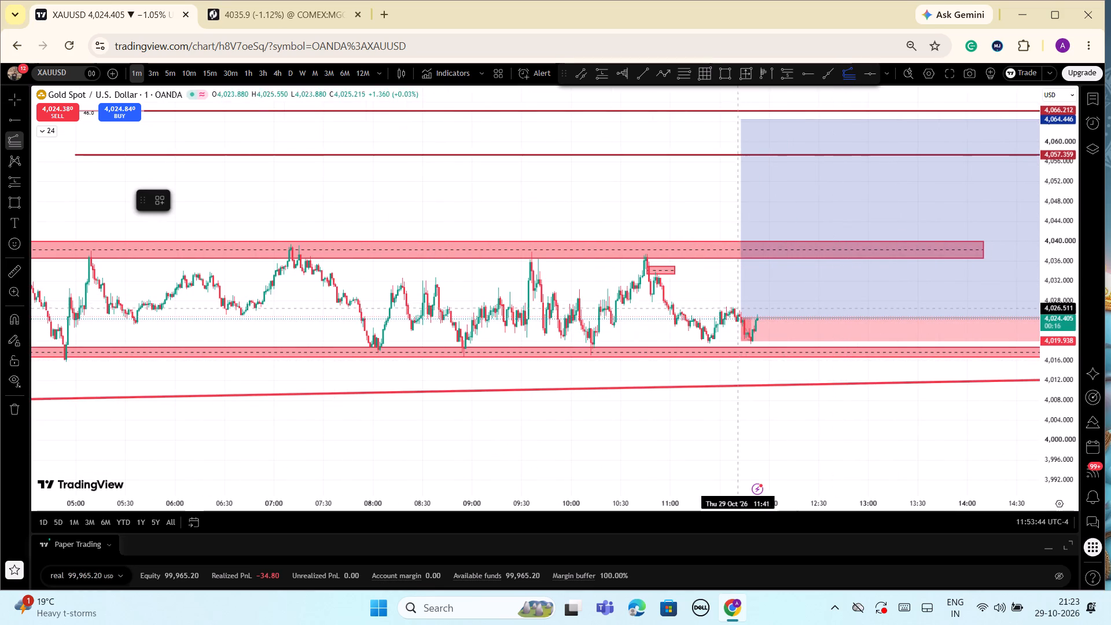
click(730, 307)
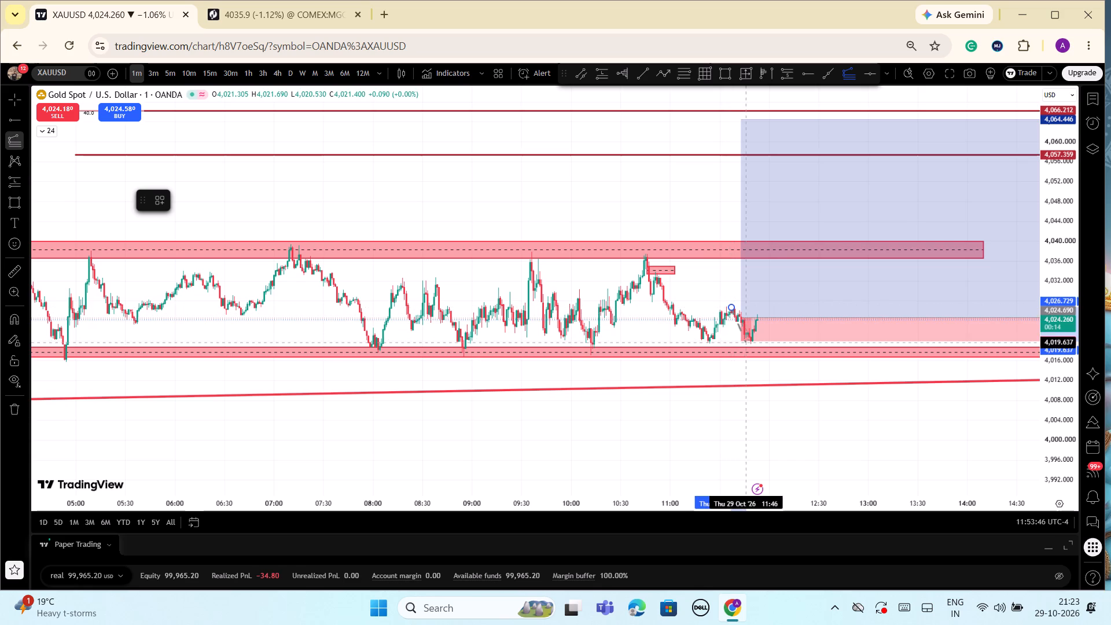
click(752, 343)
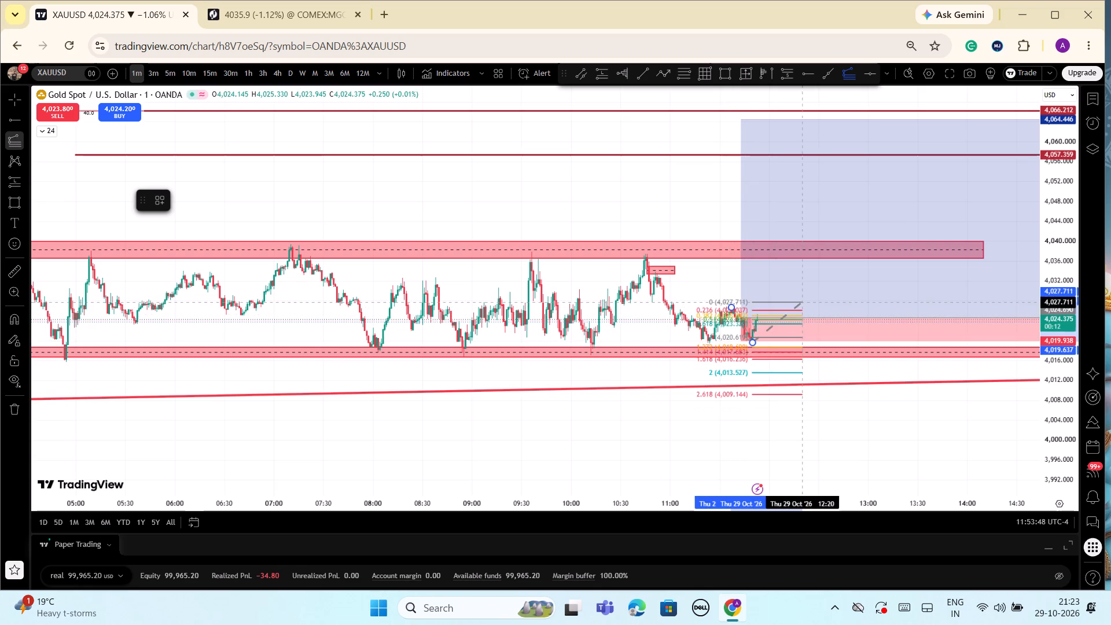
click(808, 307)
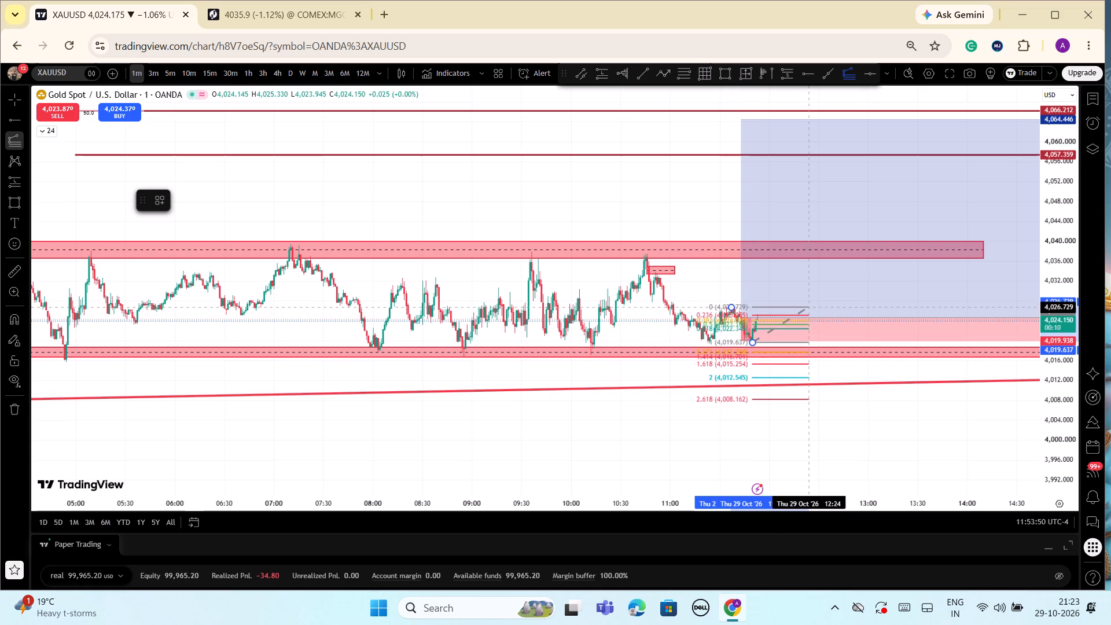
Examine the Fibonacci extension levels against the lower red zone, the rising trendline and the long position's stop.
drag(1076, 446, 1029, 211)
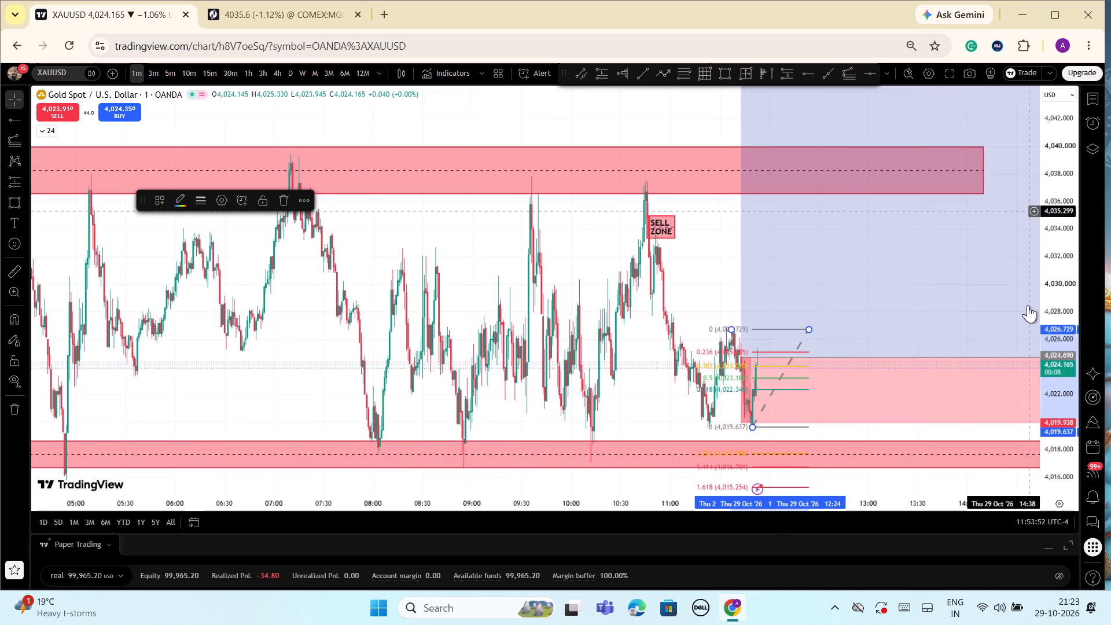
scroll(1028, 305, up, 8)
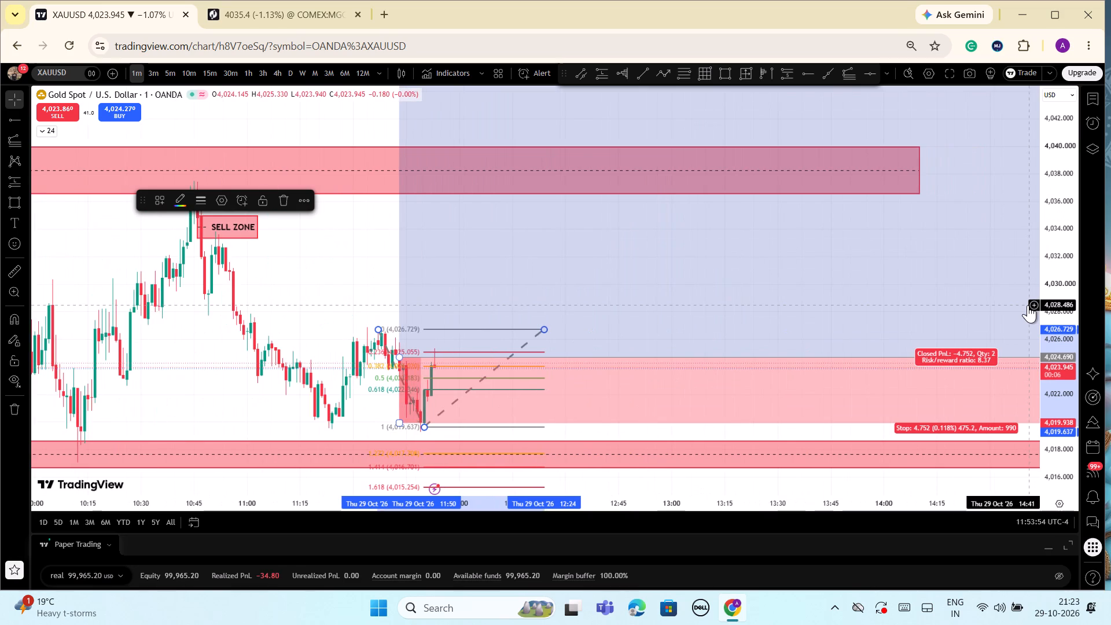
drag(1052, 236, 1096, 411)
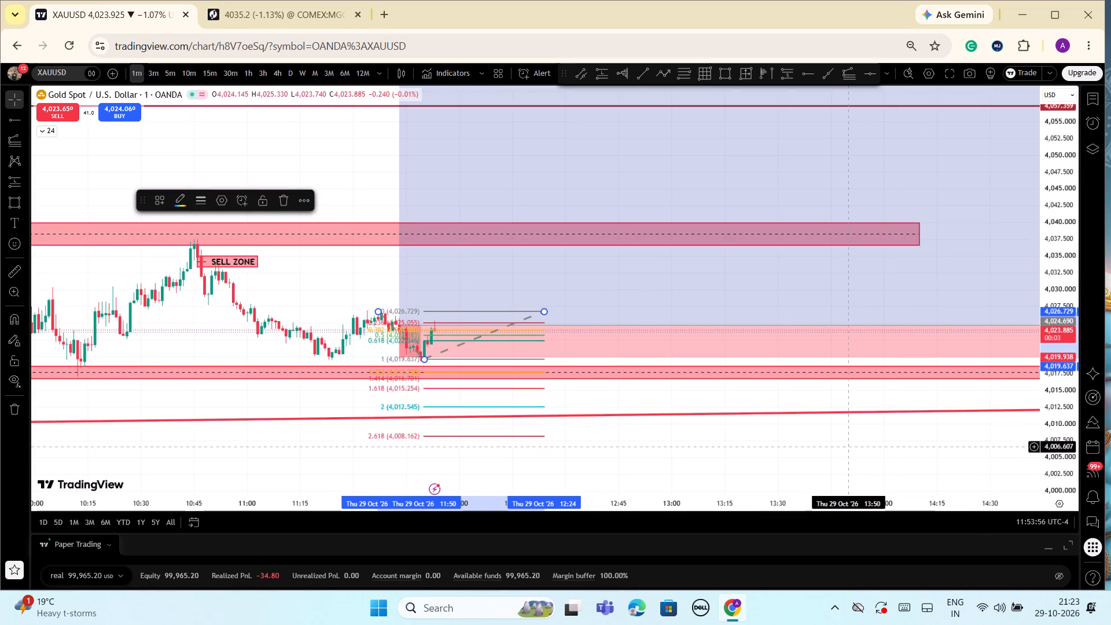
drag(647, 450, 1011, 437)
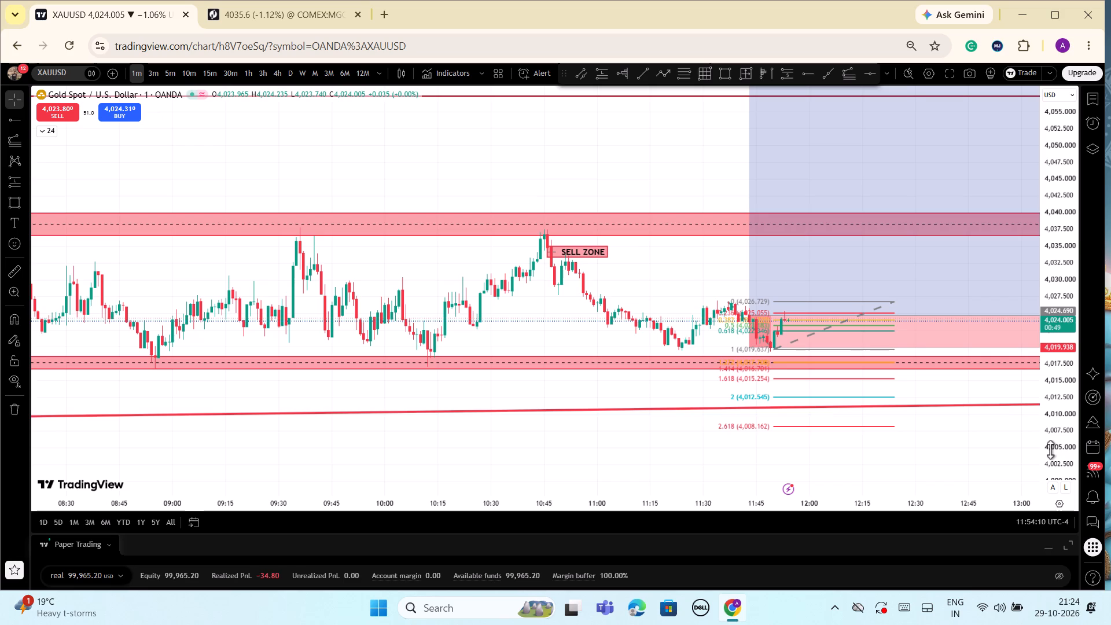
scroll(1050, 450, down, 1)
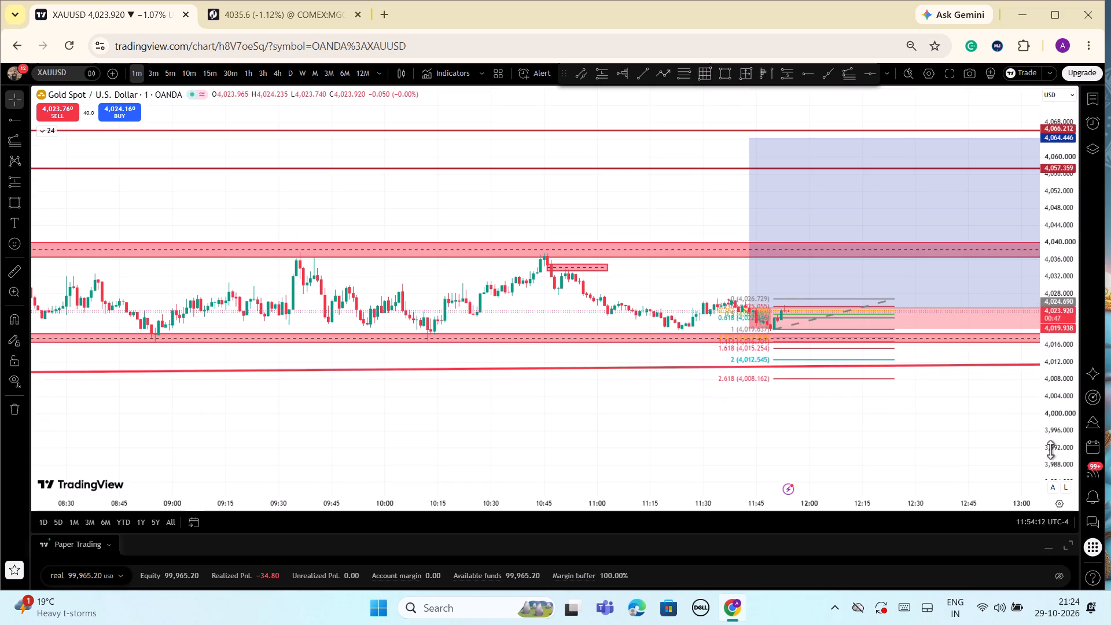
scroll(1050, 450, up, 3)
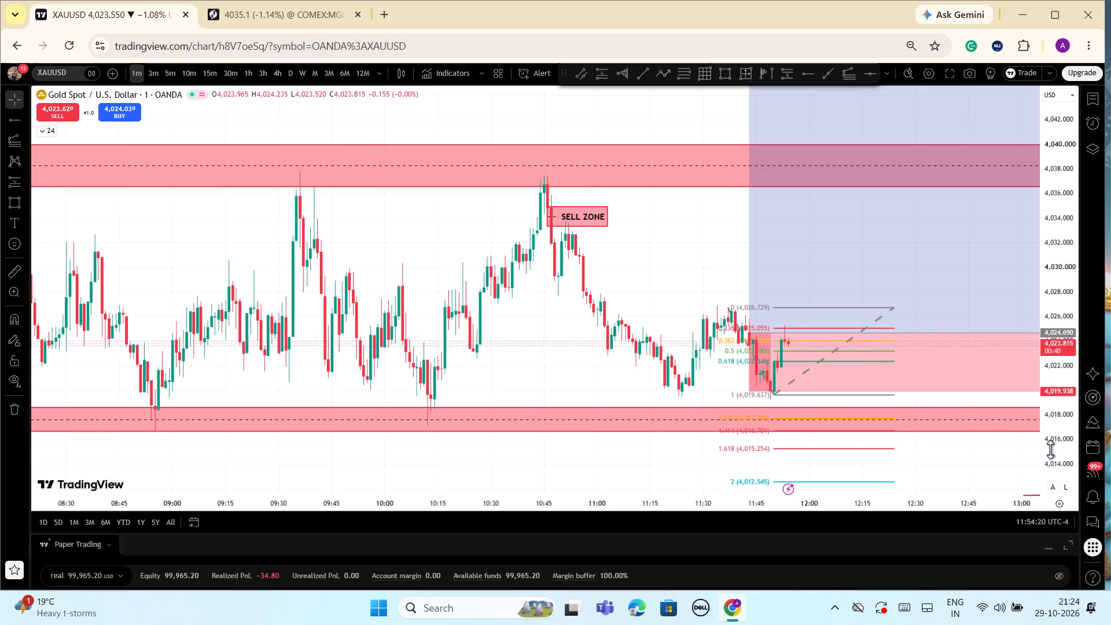
scroll(1050, 450, up, 2)
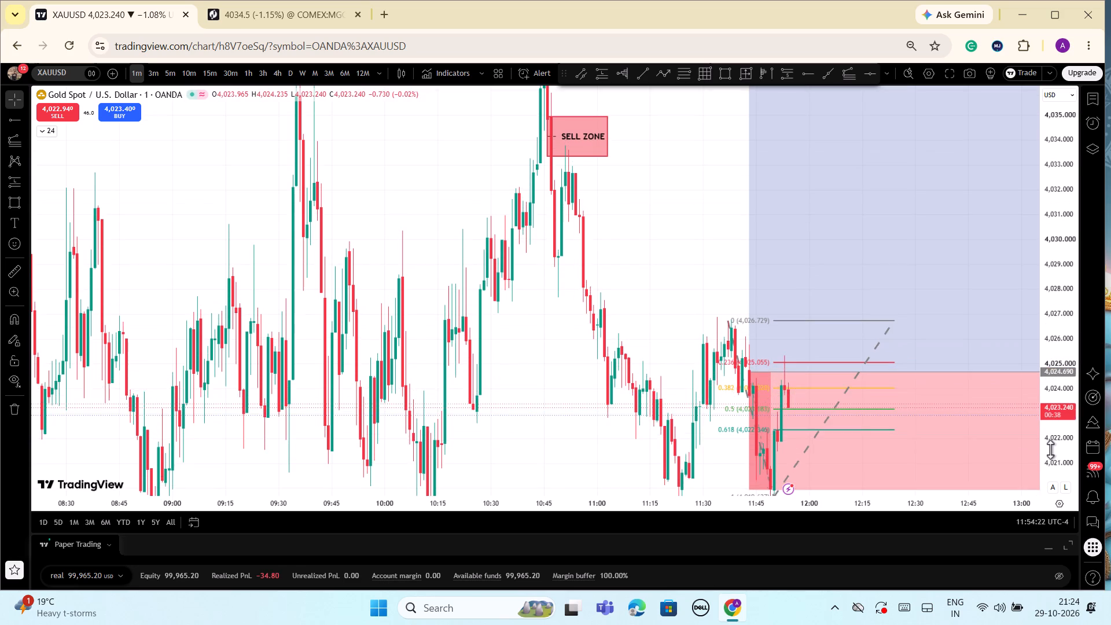
scroll(1050, 450, down, 2)
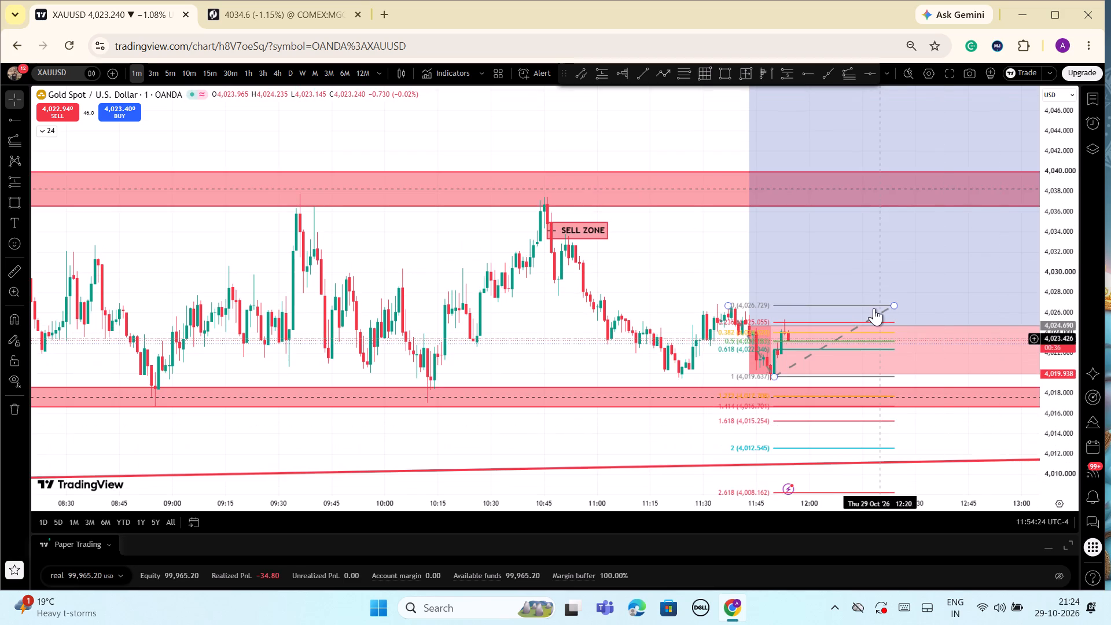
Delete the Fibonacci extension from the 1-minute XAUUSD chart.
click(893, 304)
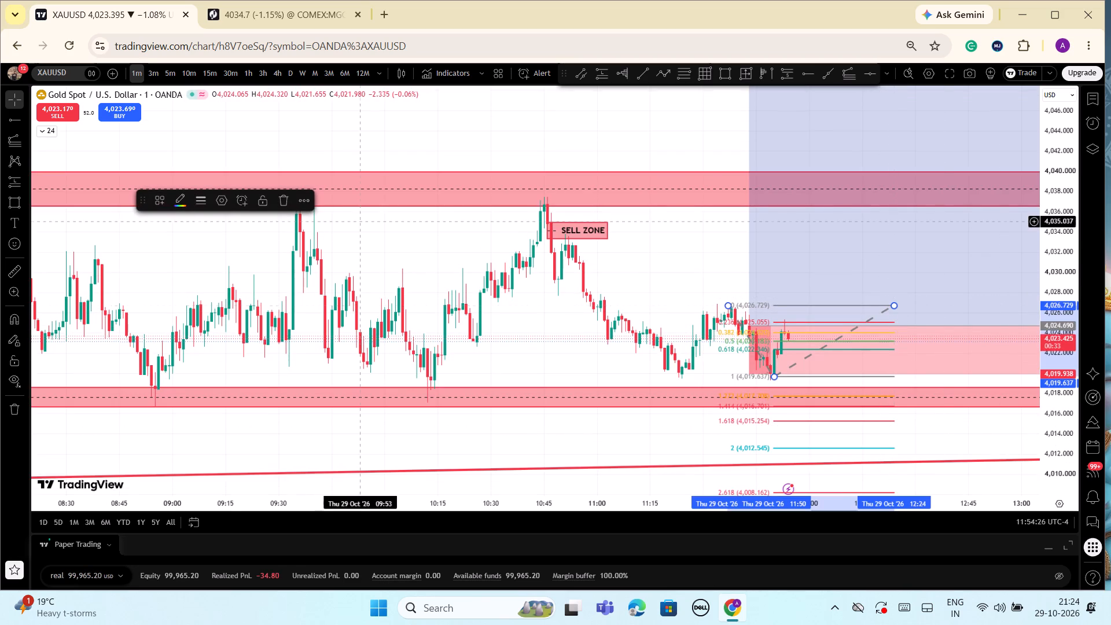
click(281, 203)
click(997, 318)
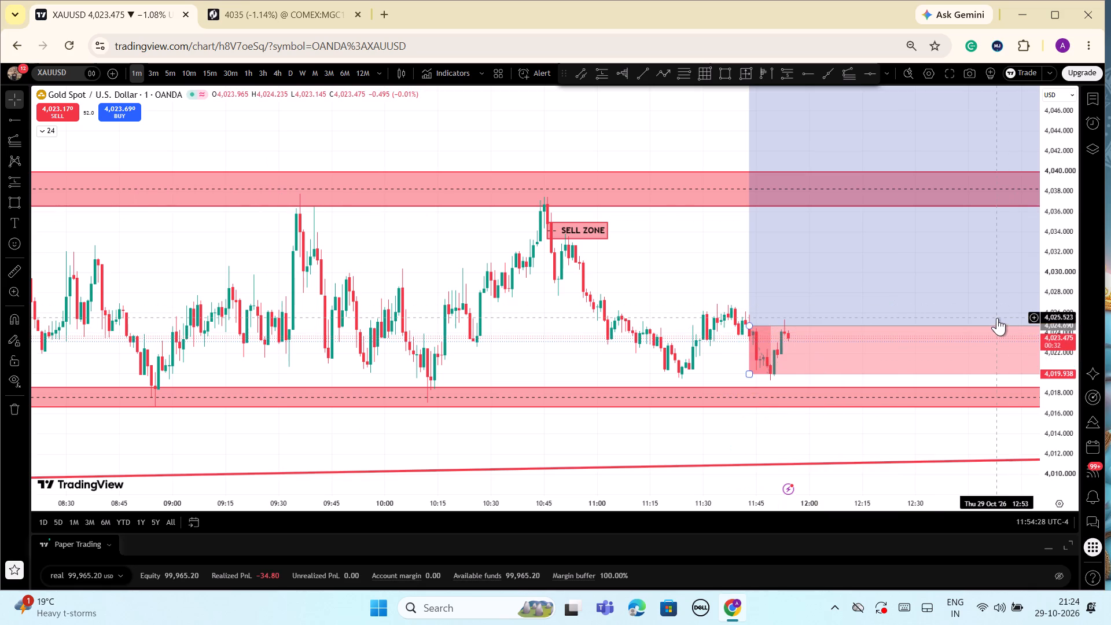
Delete the long position drawing from the 1-minute XAUUSD chart.
click(319, 196)
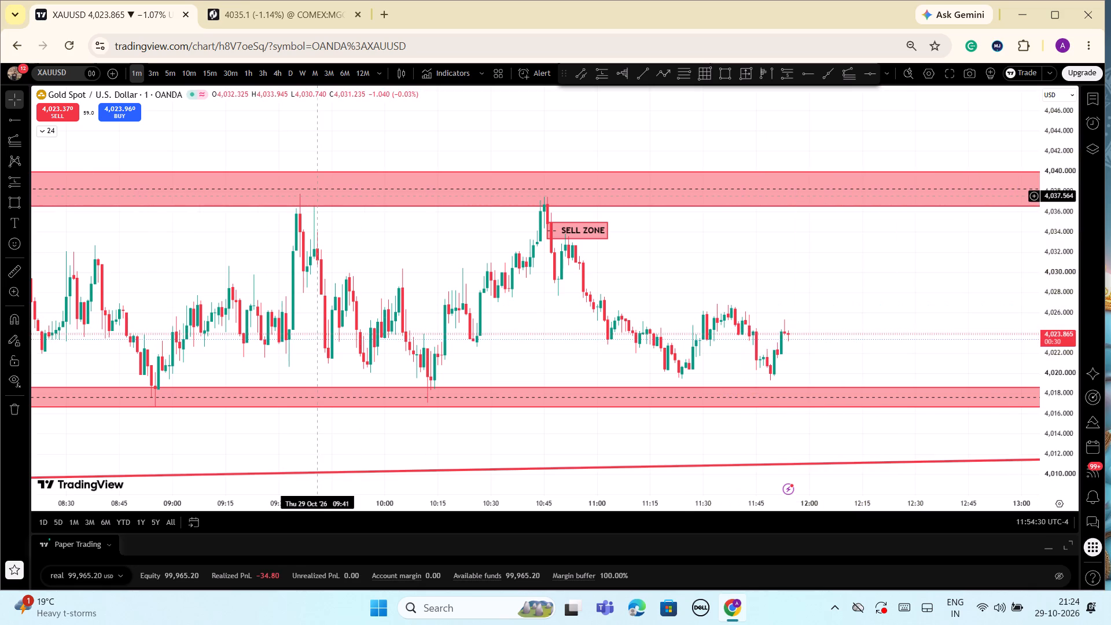
Examine the XAUUSD range zones, rising trendline and resistance lines on the 5-minute and 1-hour charts.
click(171, 71)
scroll(989, 420, down, 2)
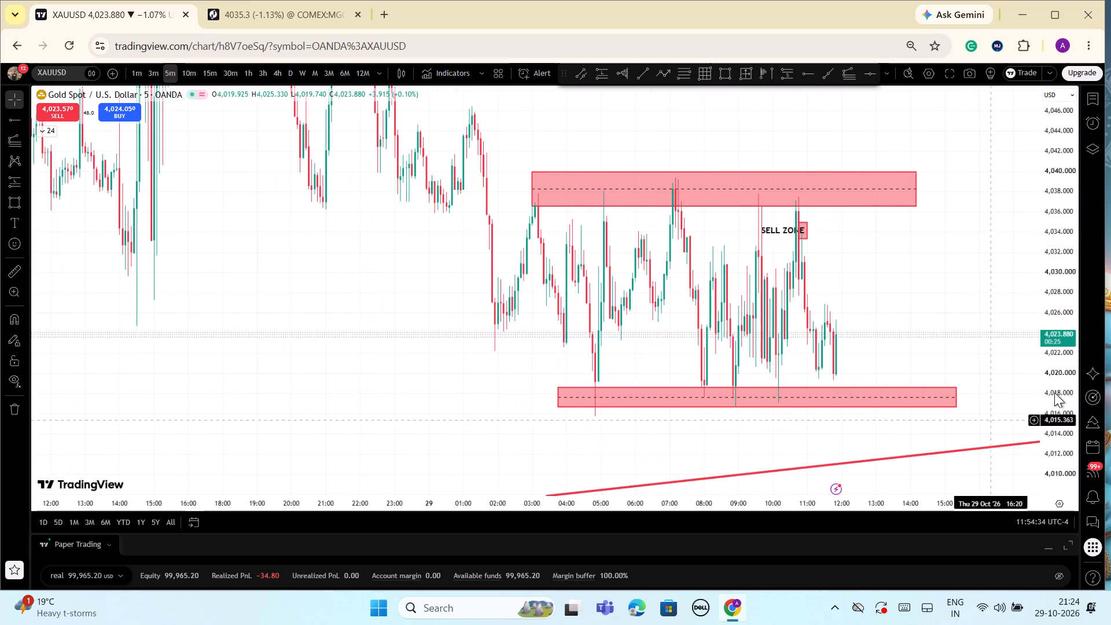
drag(1060, 388, 1049, 470)
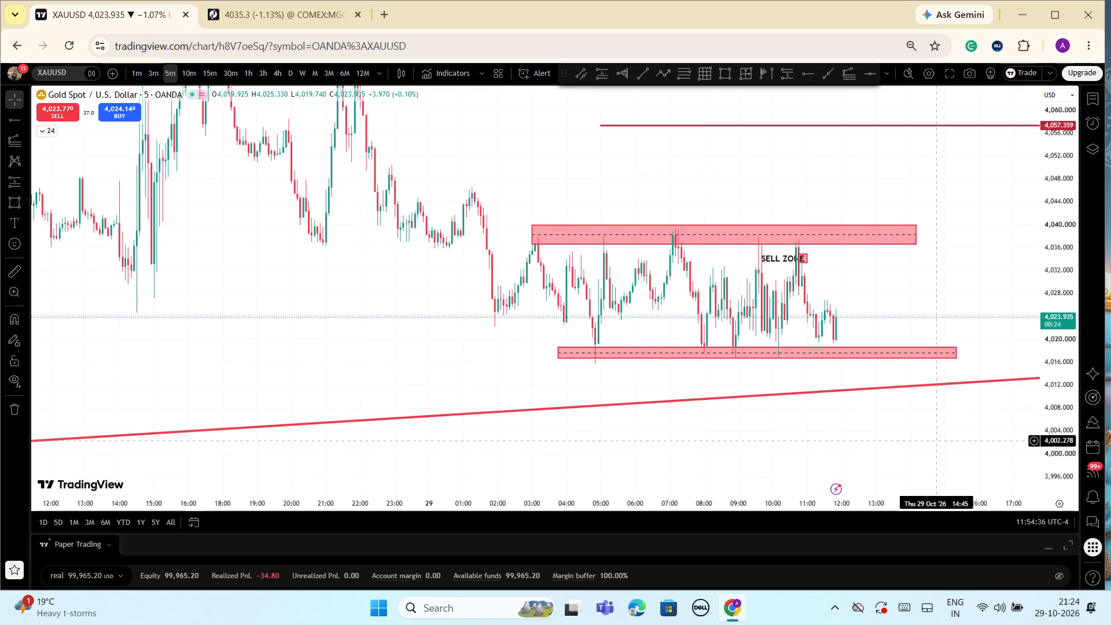
scroll(937, 441, up, 2)
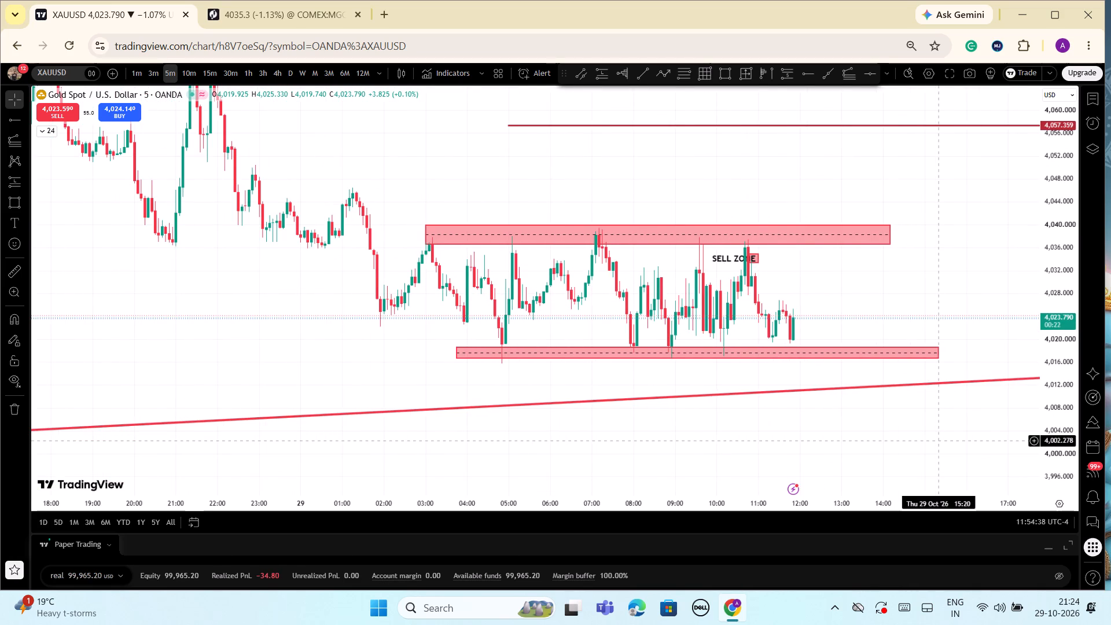
scroll(937, 441, up, 1)
scroll(937, 441, down, 5)
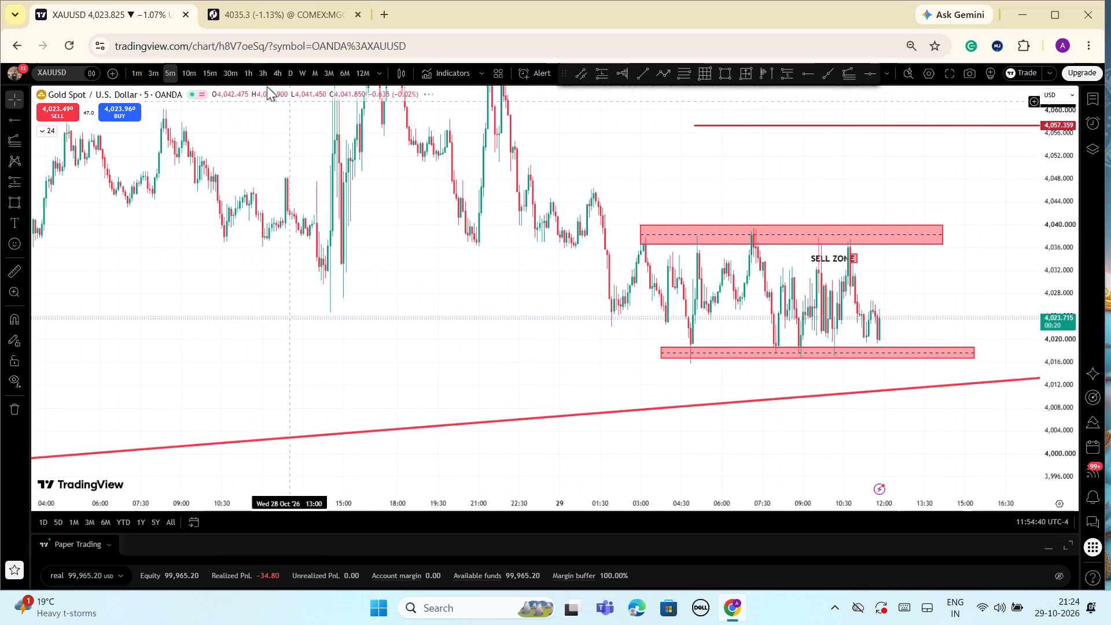
click(251, 77)
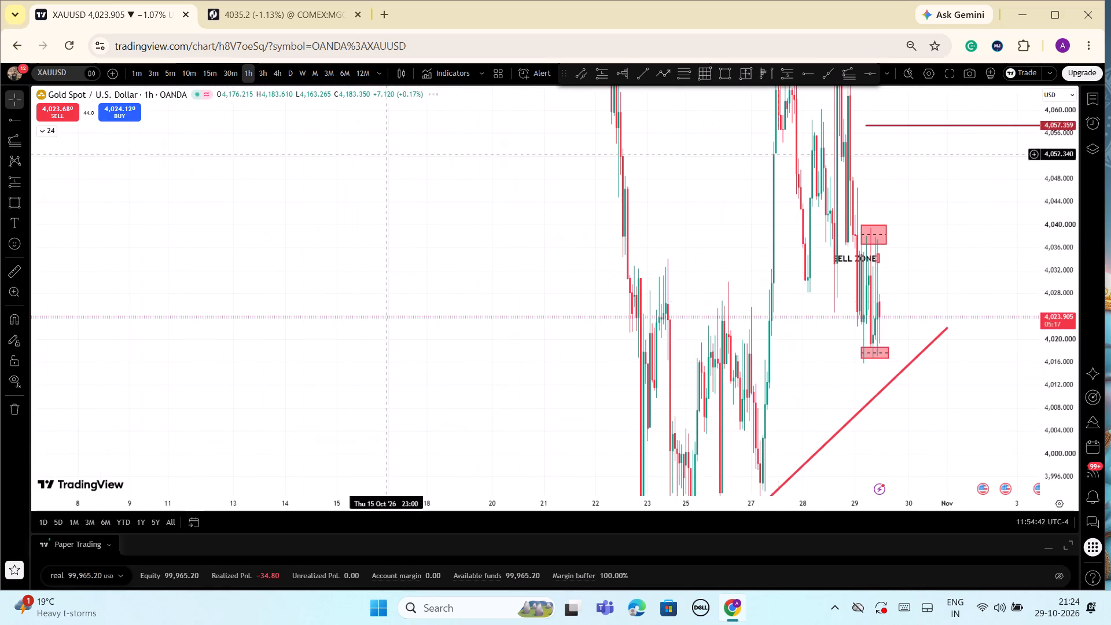
drag(1071, 300, 1058, 459)
scroll(957, 446, up, 4)
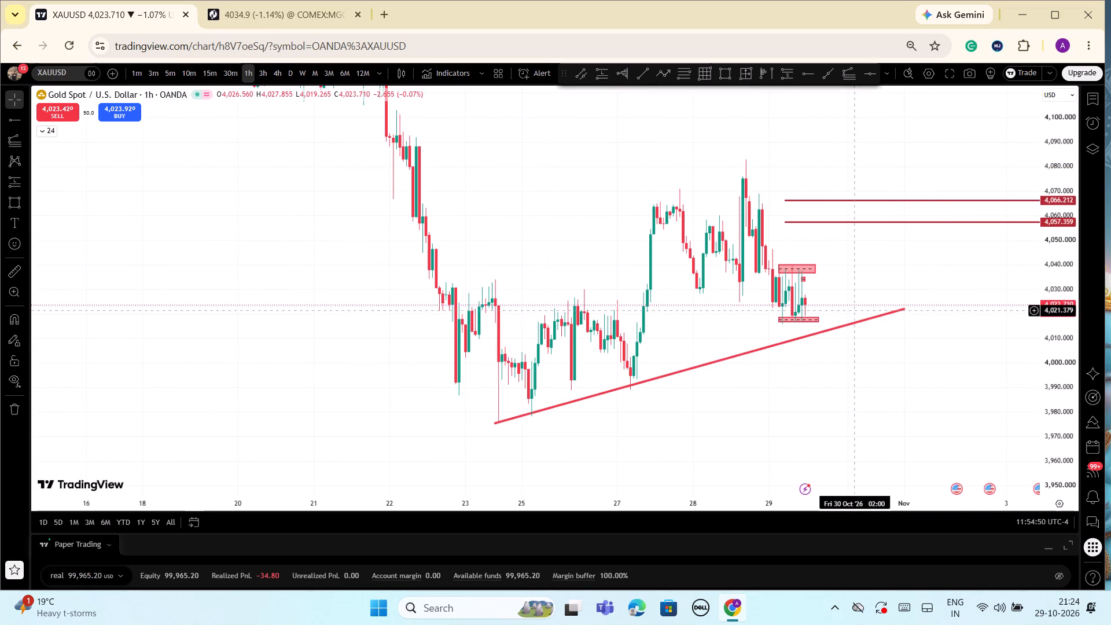
Open a buy order ticket for XAUUSD in the paper trading account.
click(116, 115)
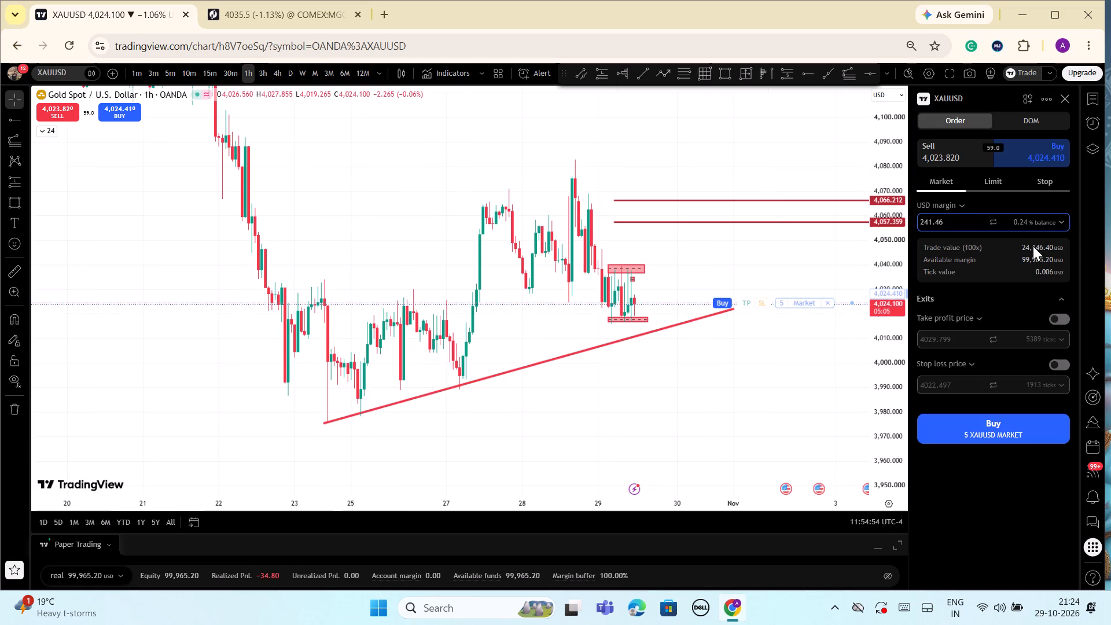
Switch to the MGC1! chart in GoCharting and change its timeframe to 4 hours.
click(275, 20)
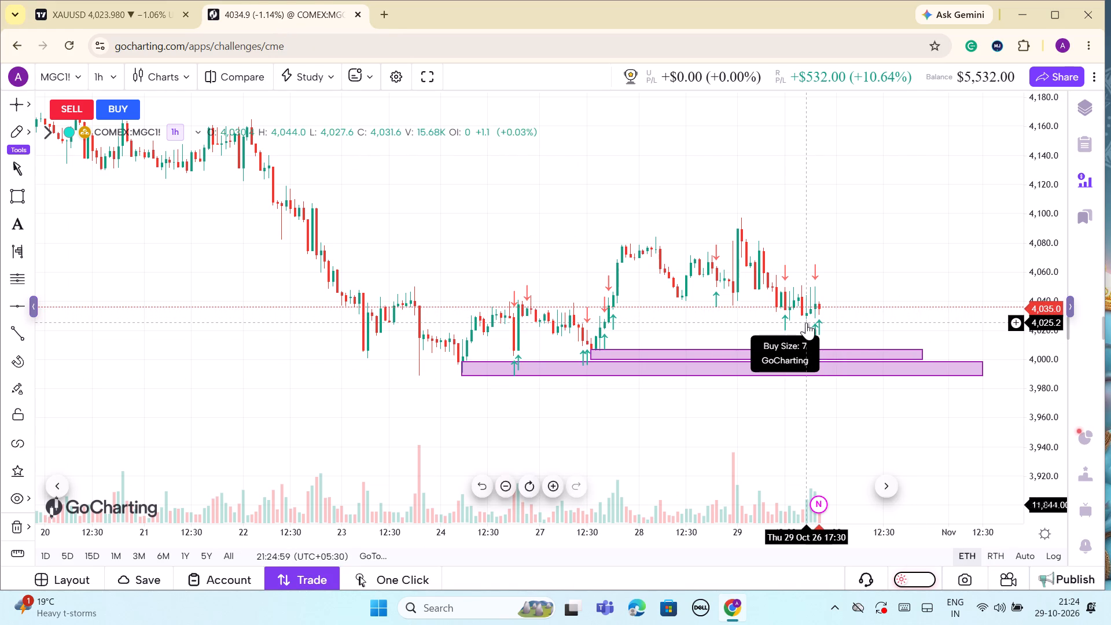
scroll(806, 322, down, 3)
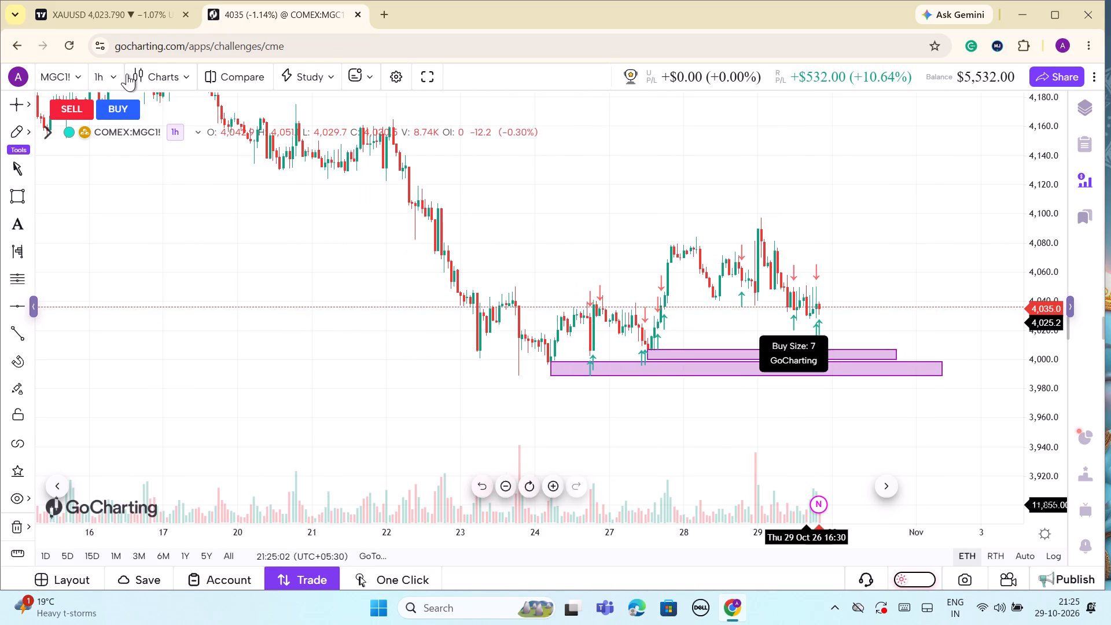
click(119, 82)
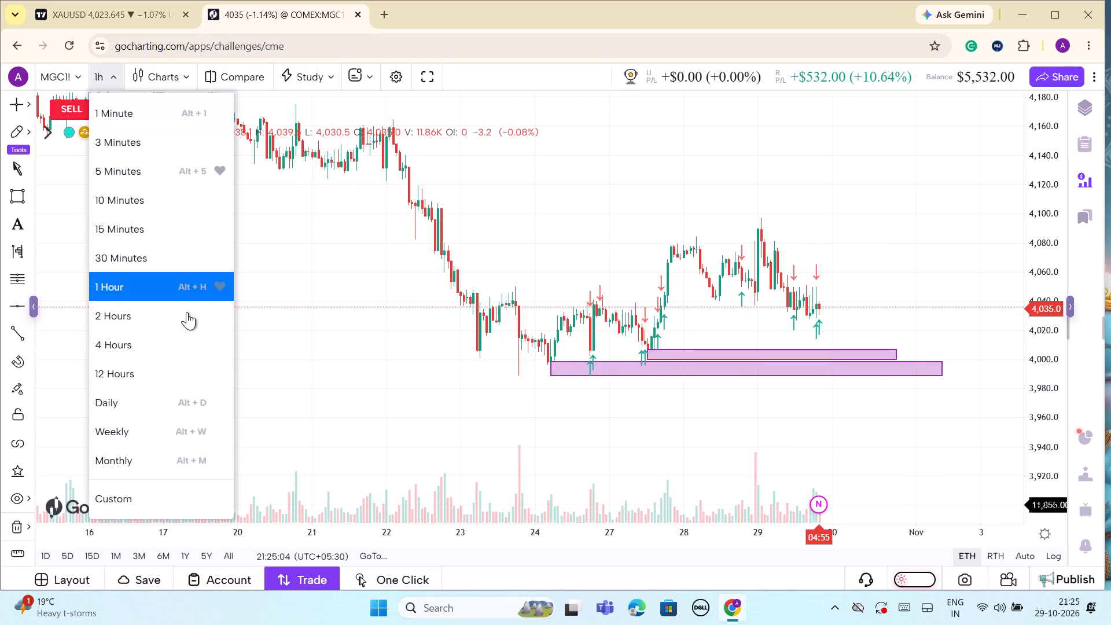
click(181, 347)
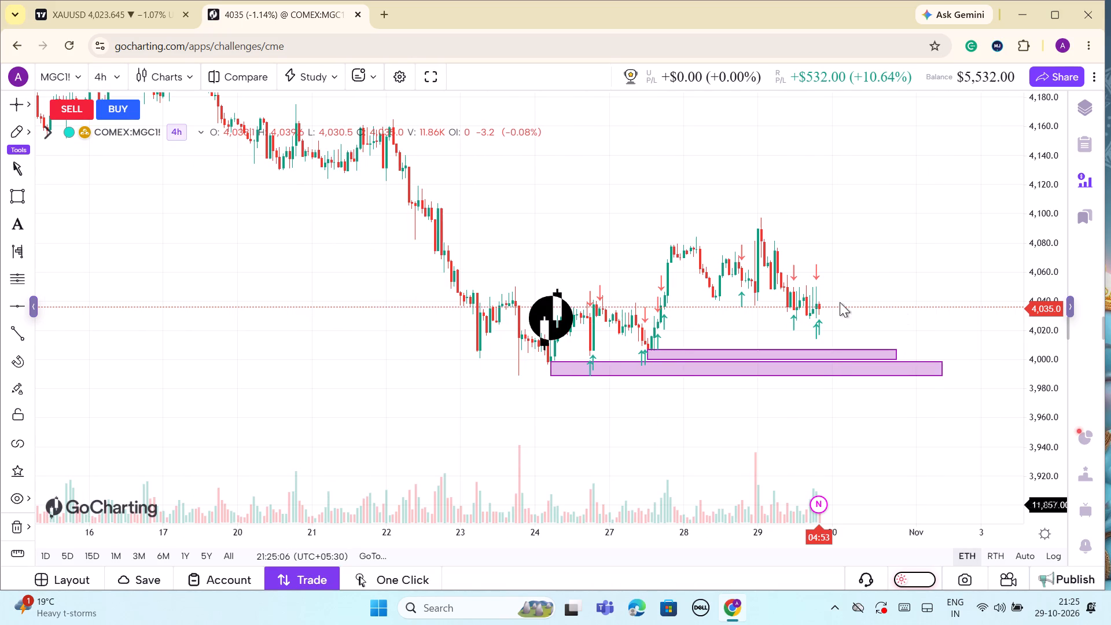
drag(1038, 341, 1028, 414)
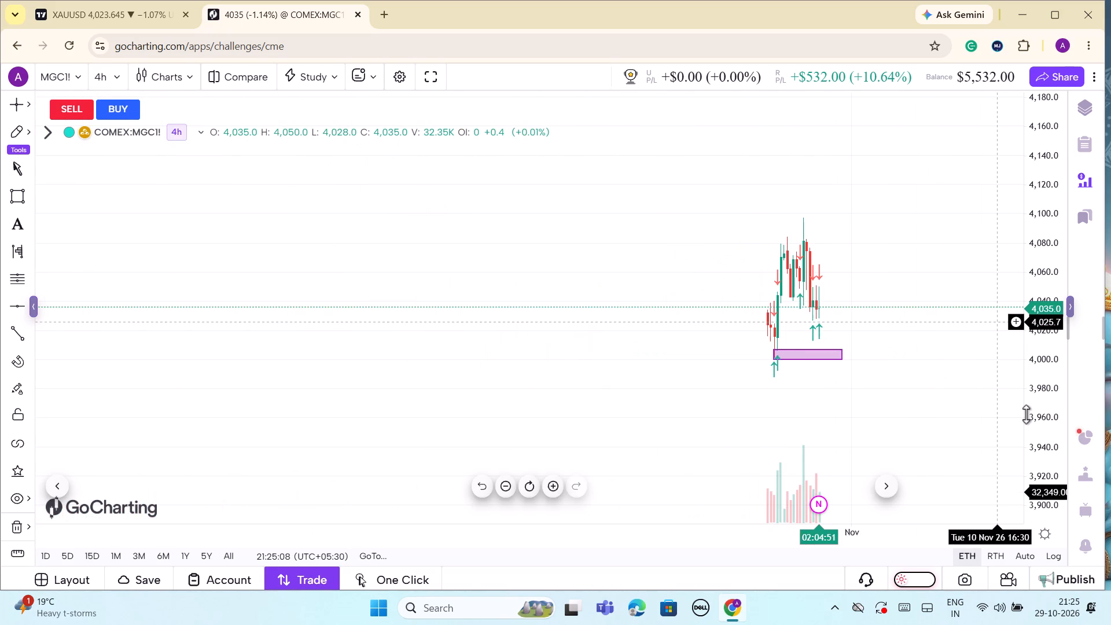
scroll(877, 415, up, 5)
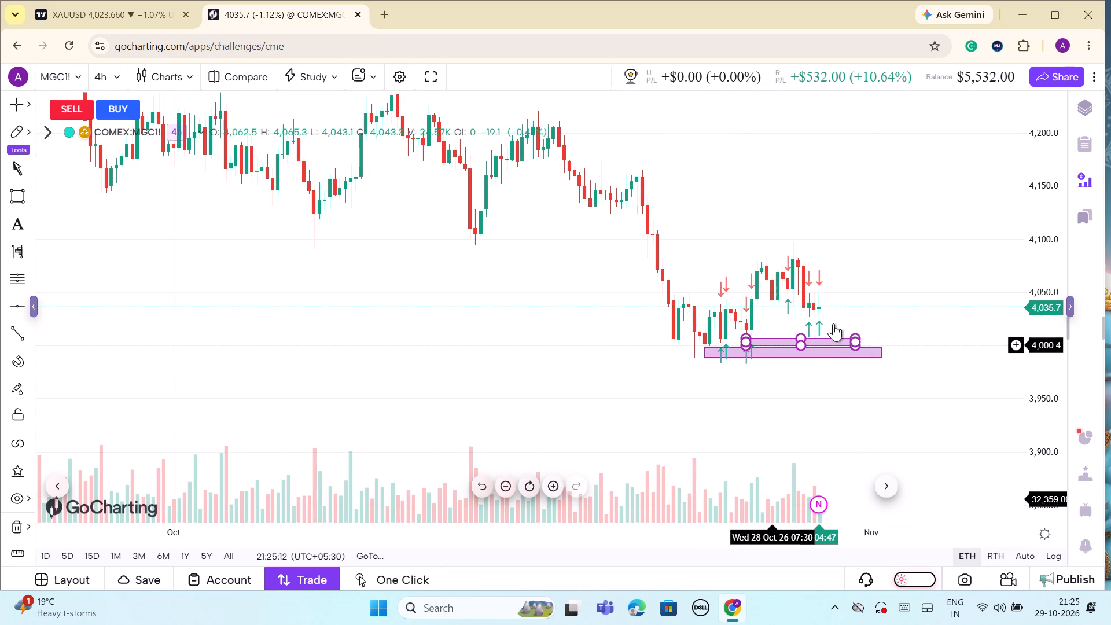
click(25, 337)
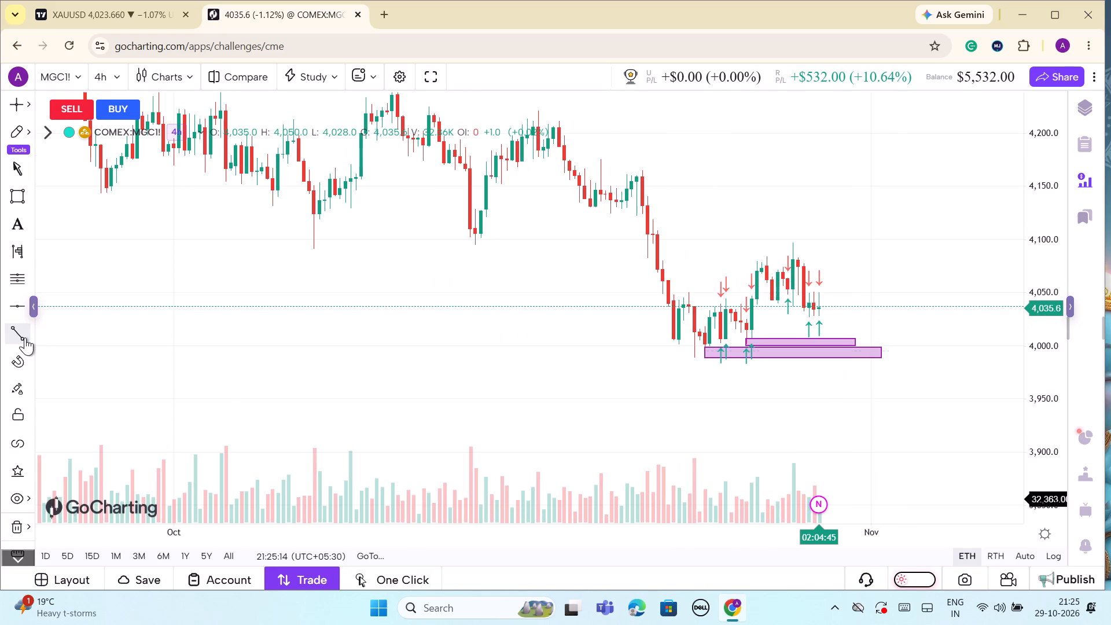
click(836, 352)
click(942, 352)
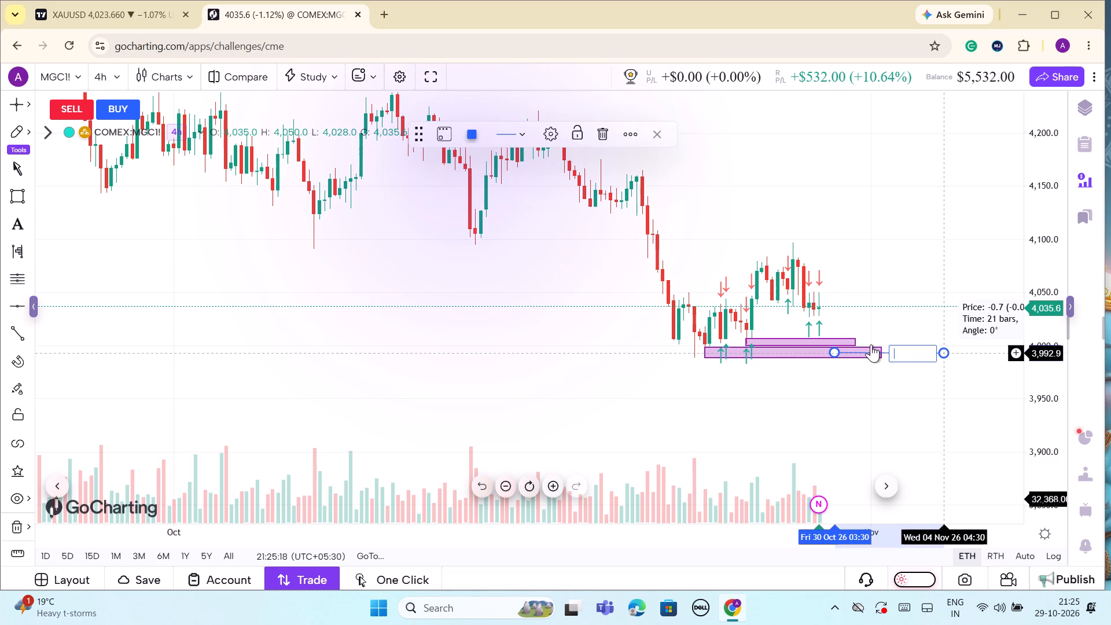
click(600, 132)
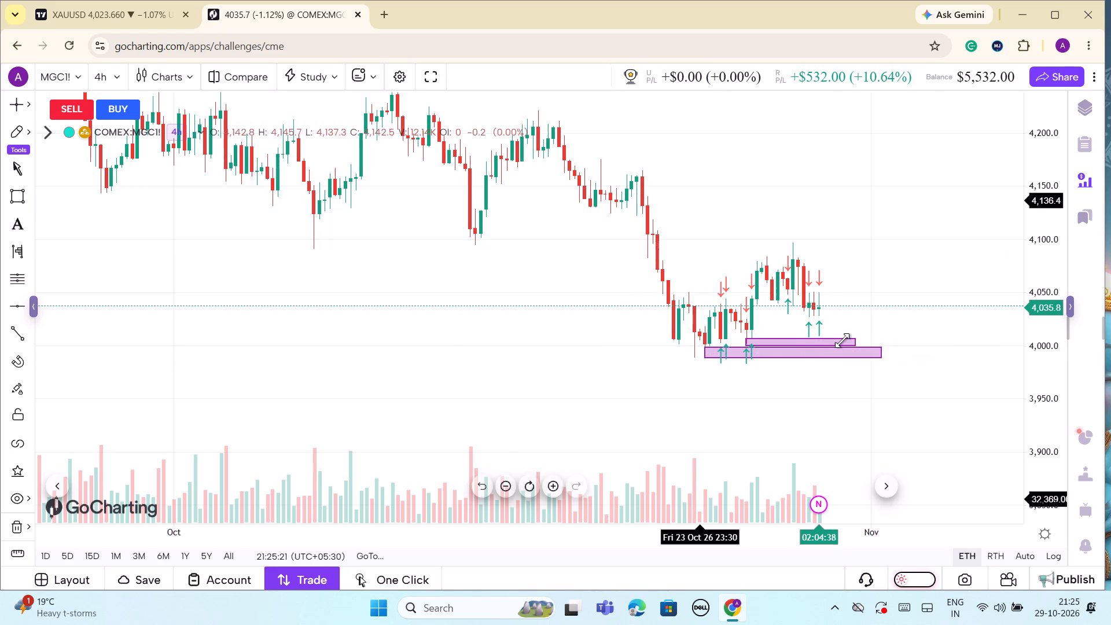
Delete both purple support zones below the price on the 4-hour MGC1! chart.
click(842, 340)
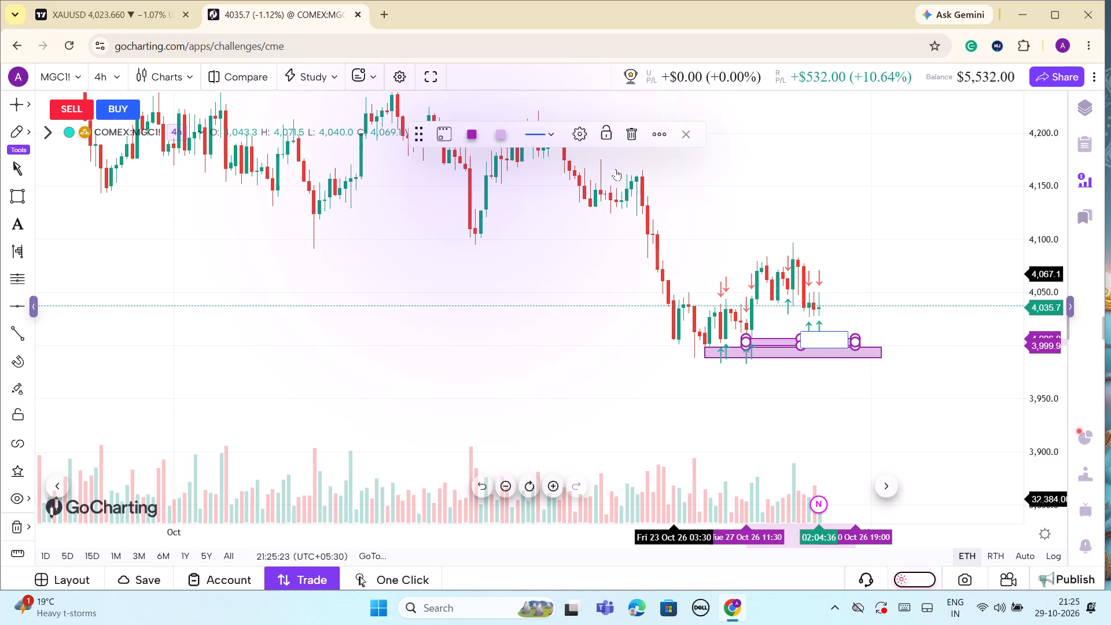
click(626, 134)
click(814, 345)
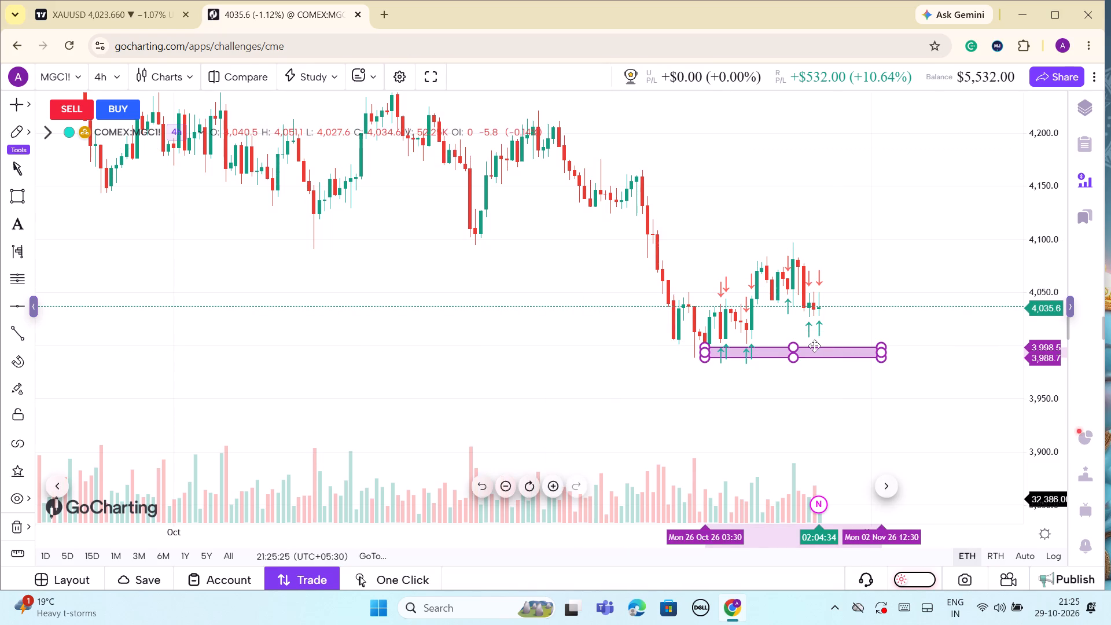
click(632, 131)
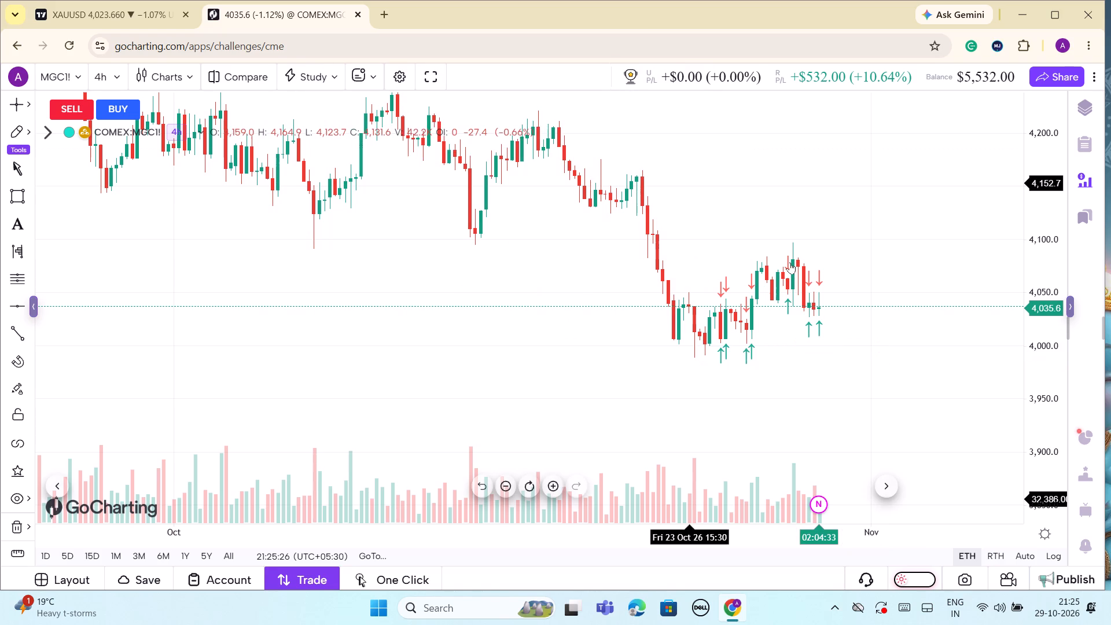
Draw a rising trend line from the 23 October low near 3,989.6 to about 4,031.7 on 31 October.
click(17, 330)
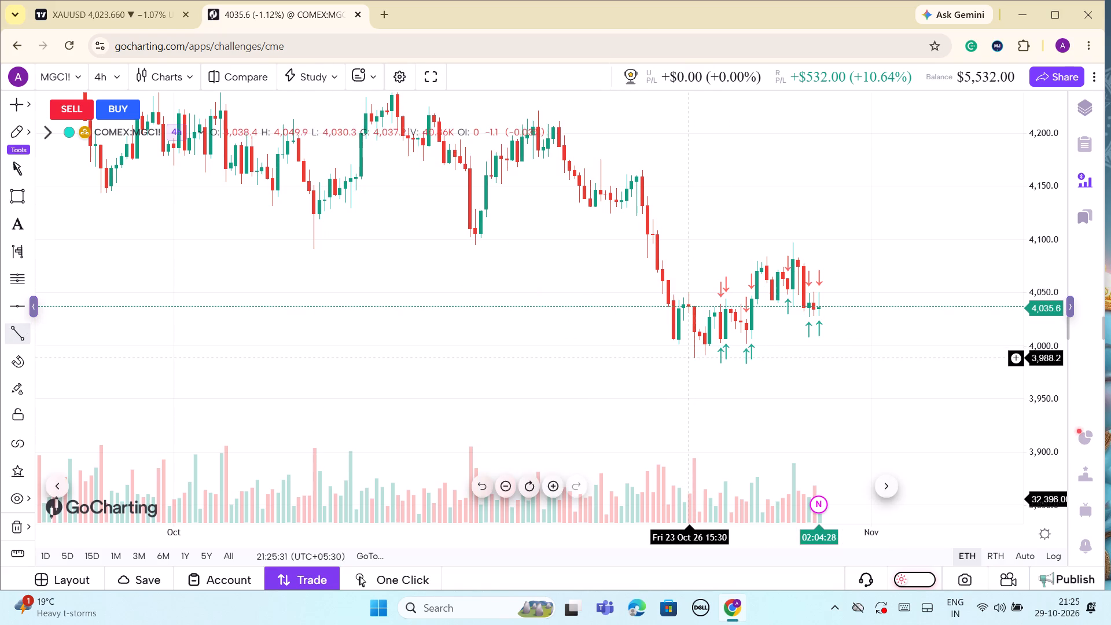
click(694, 356)
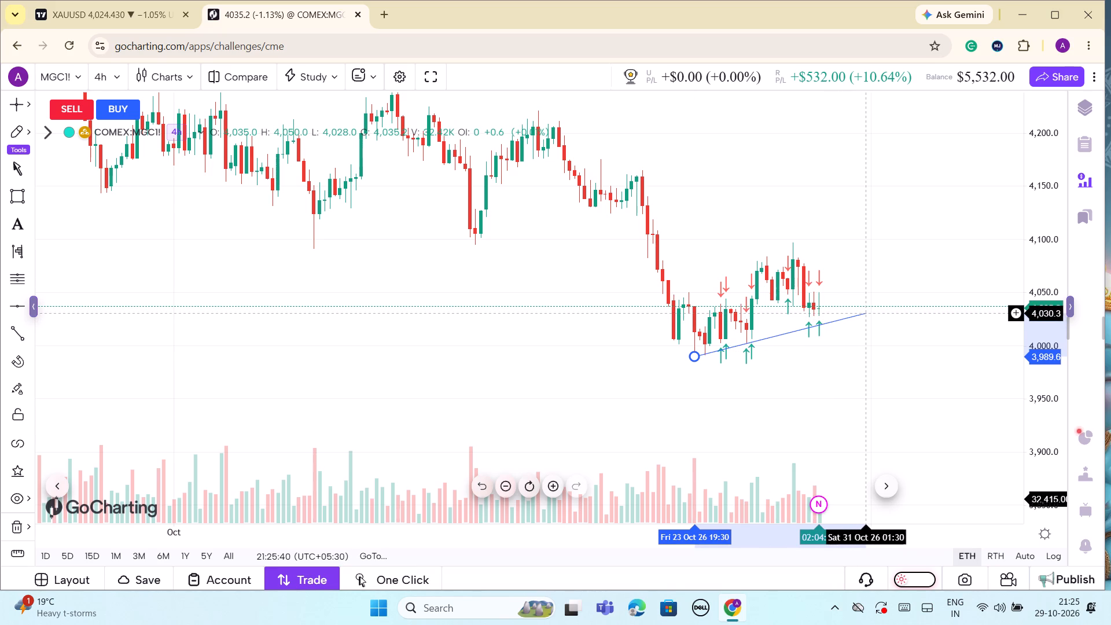
click(865, 311)
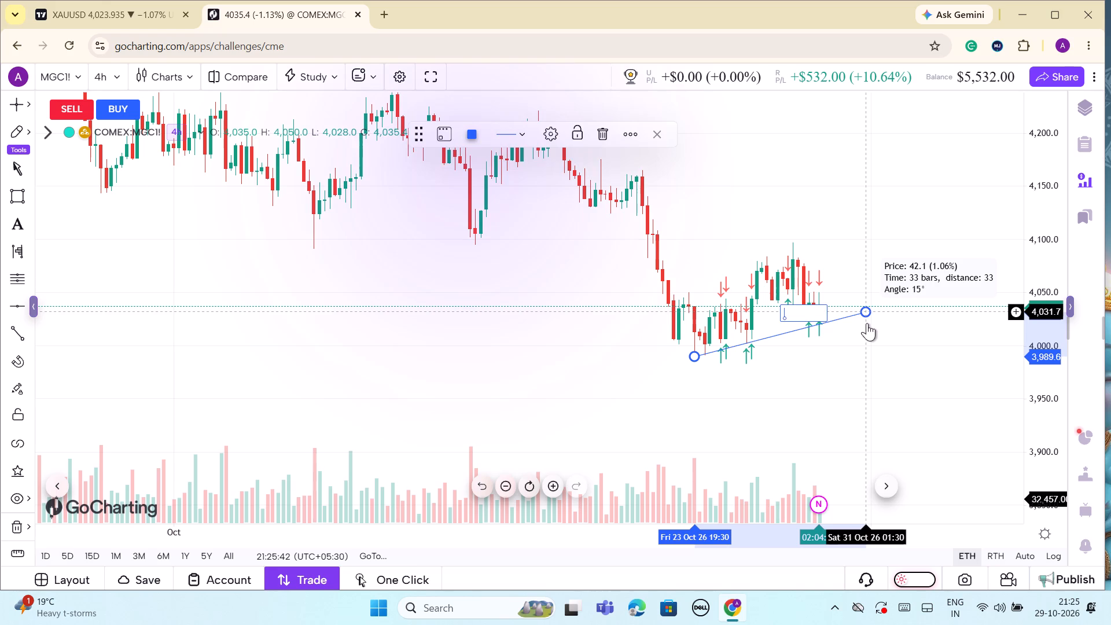
click(869, 361)
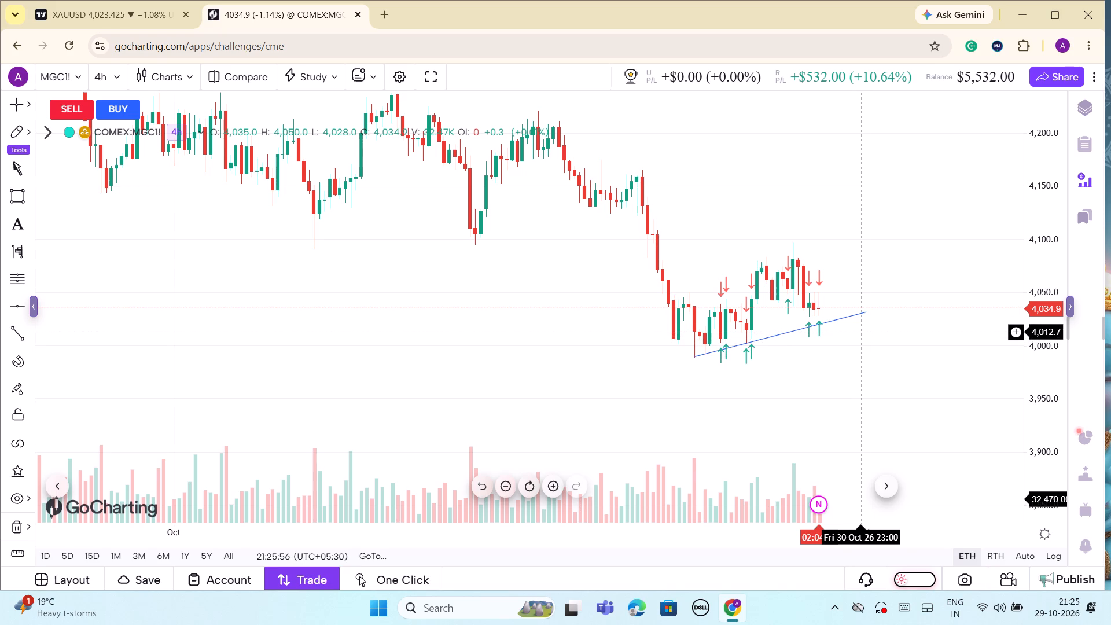
Set MGC1! to the 1-hour timeframe and examine the current price against the rising trend line.
click(119, 76)
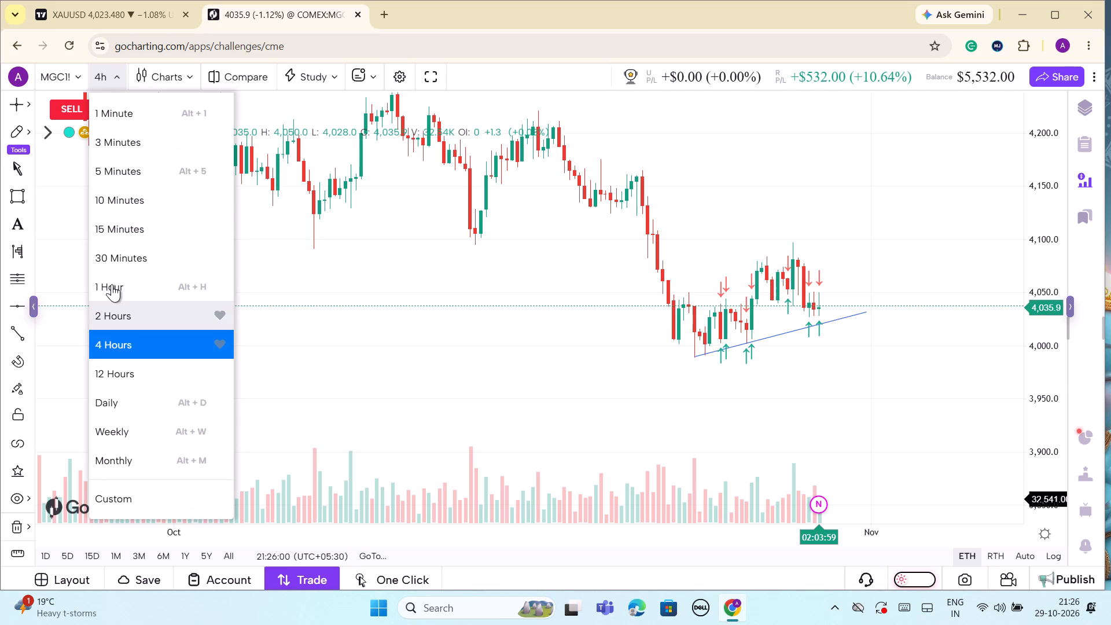
click(112, 284)
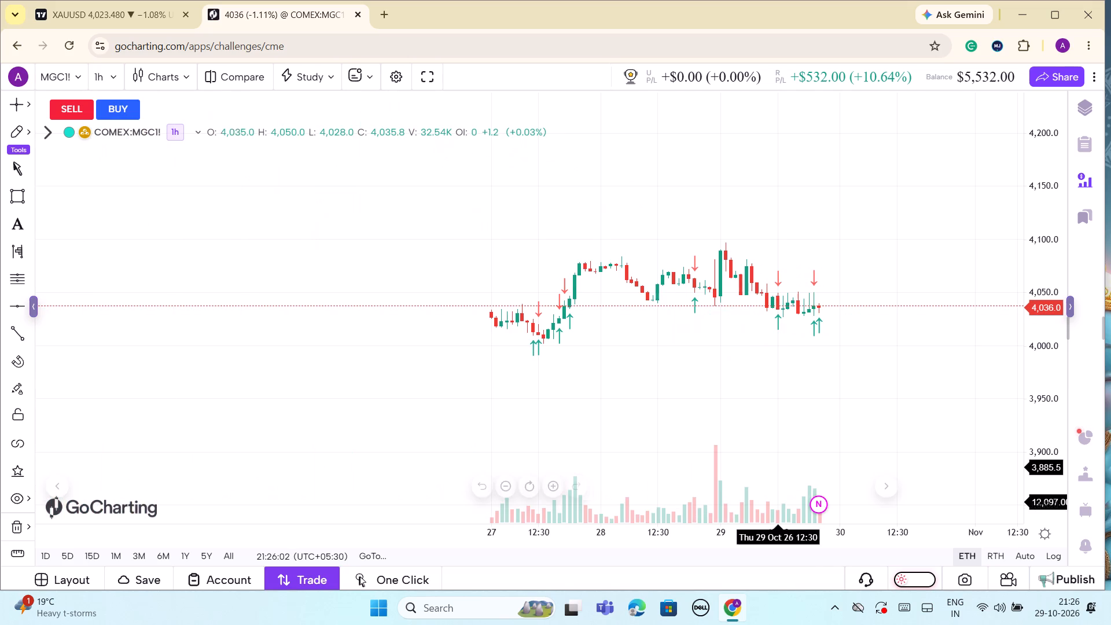
drag(1038, 454, 1032, 319)
scroll(881, 418, down, 4)
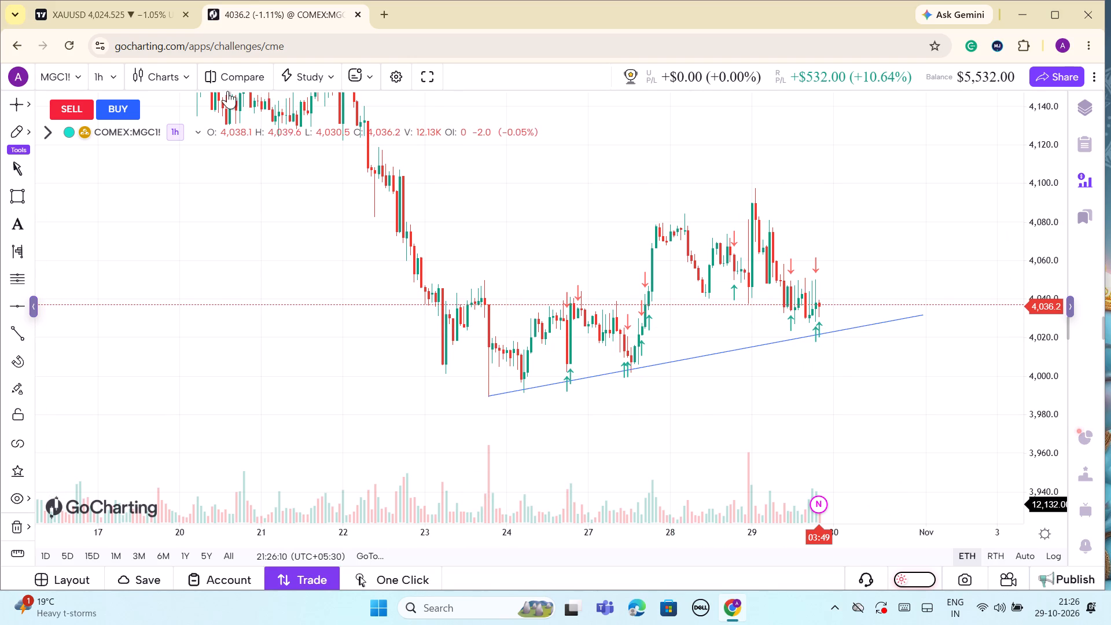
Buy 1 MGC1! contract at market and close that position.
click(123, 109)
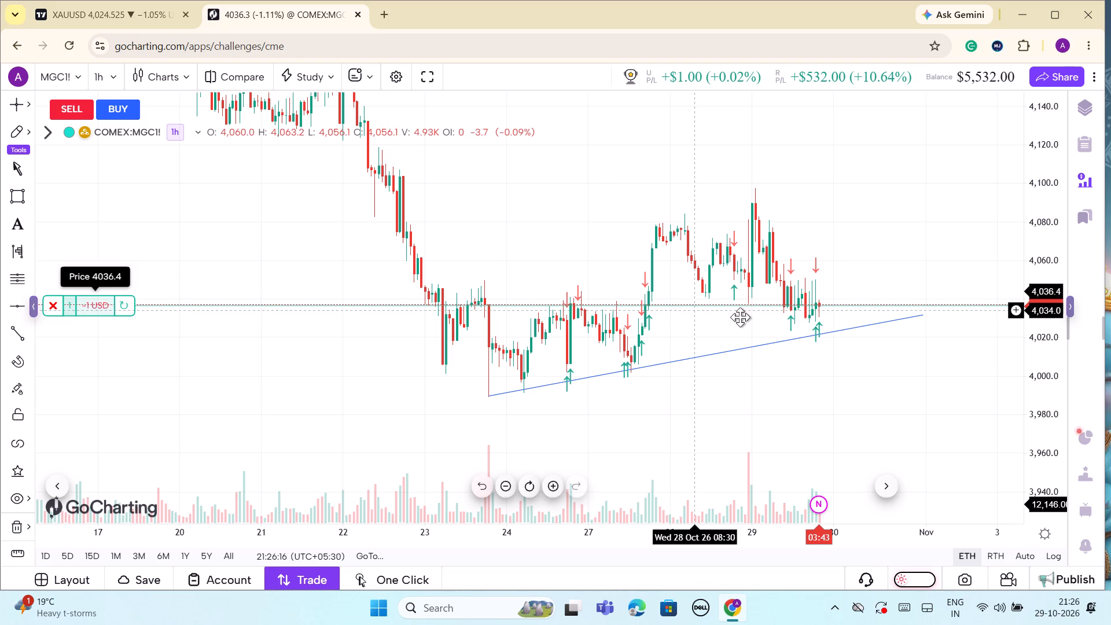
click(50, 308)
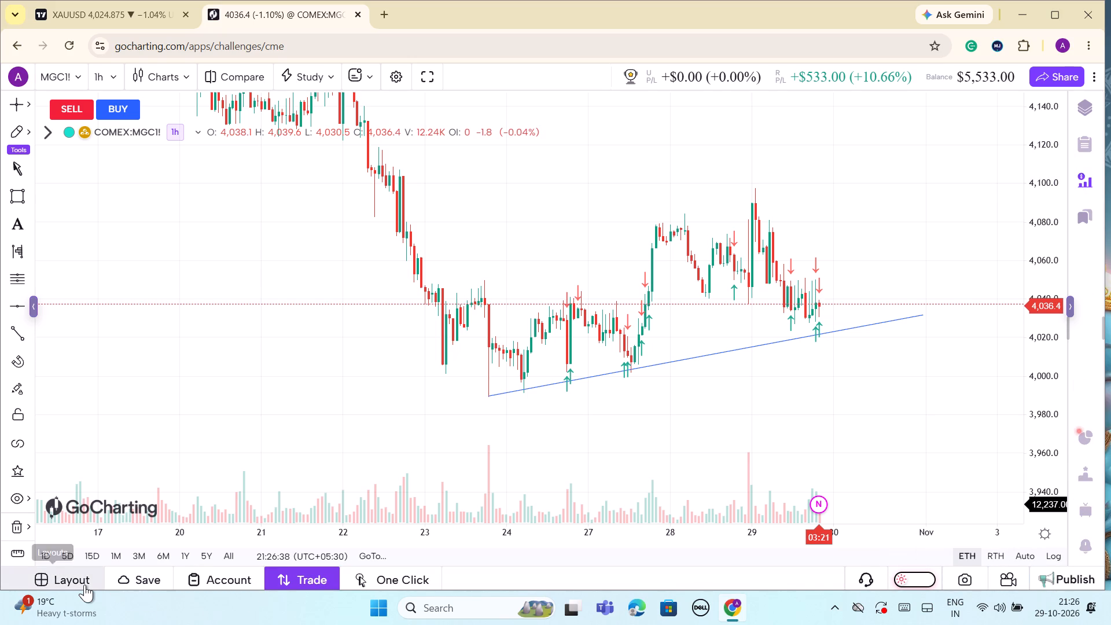
Set the MGC1! one-click trade quantity to 4 contracts.
click(411, 583)
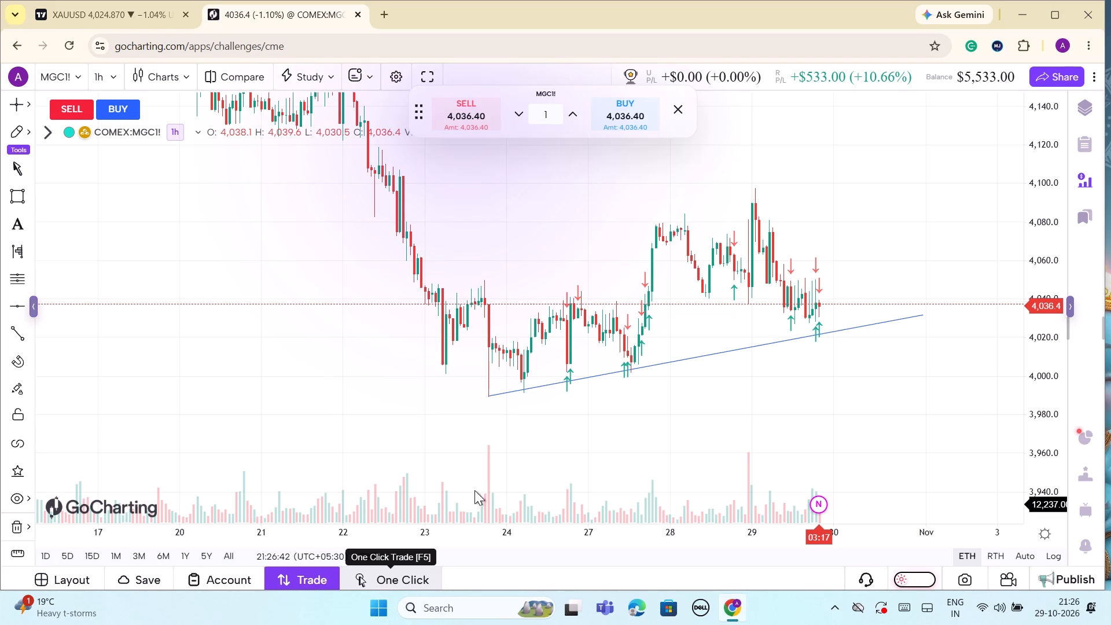
click(554, 114)
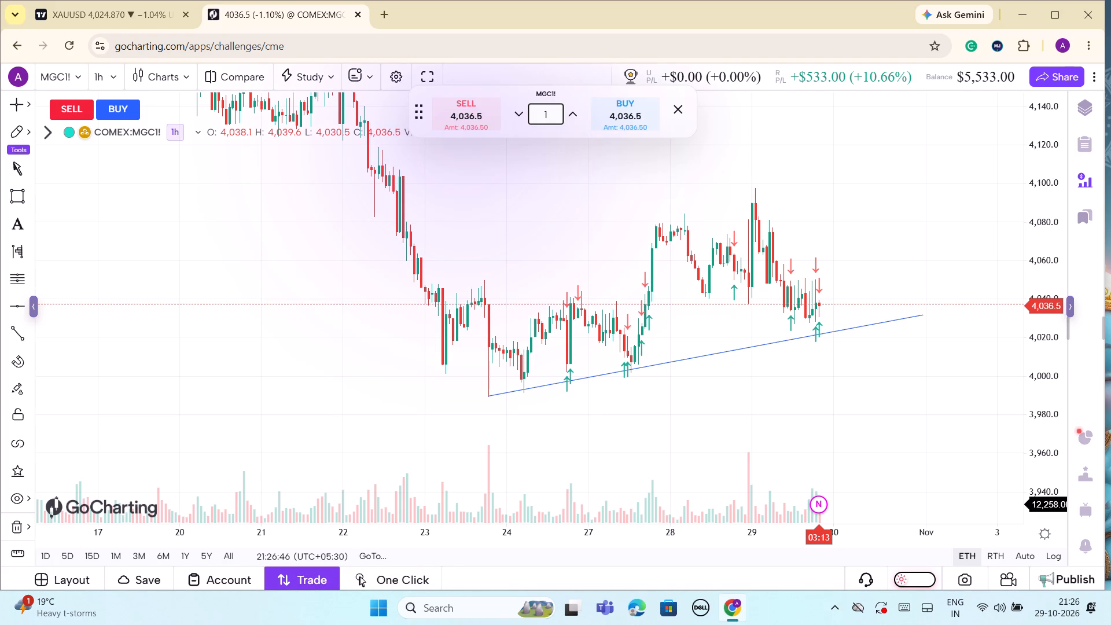
key(BackSpace)
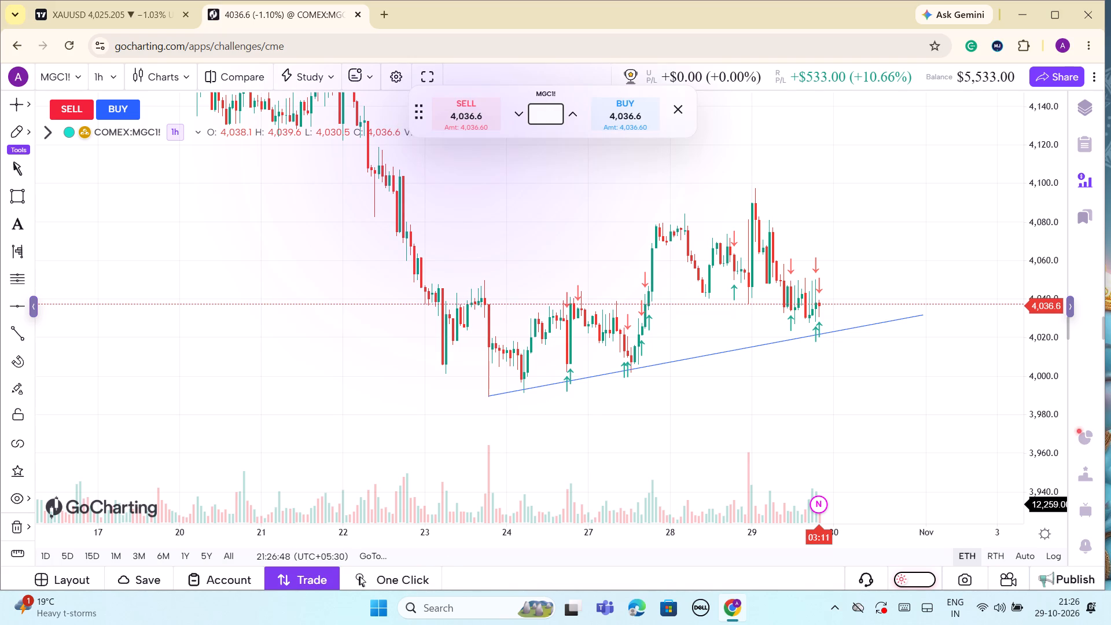
key(4)
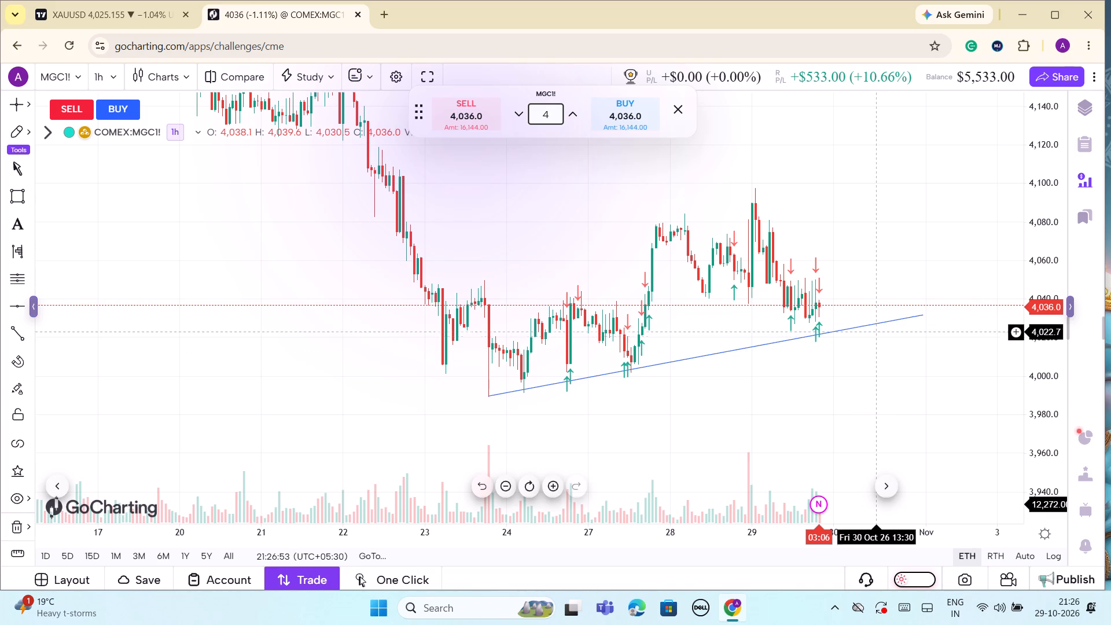
Check the challenge account's list of recent MGC1! orders.
click(241, 579)
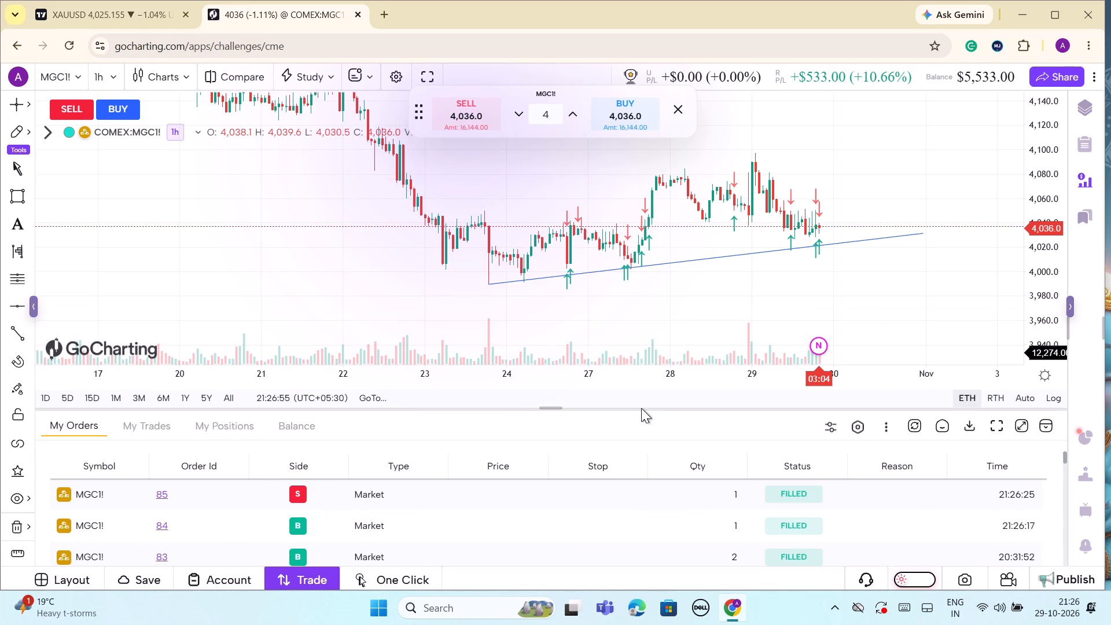
click(227, 586)
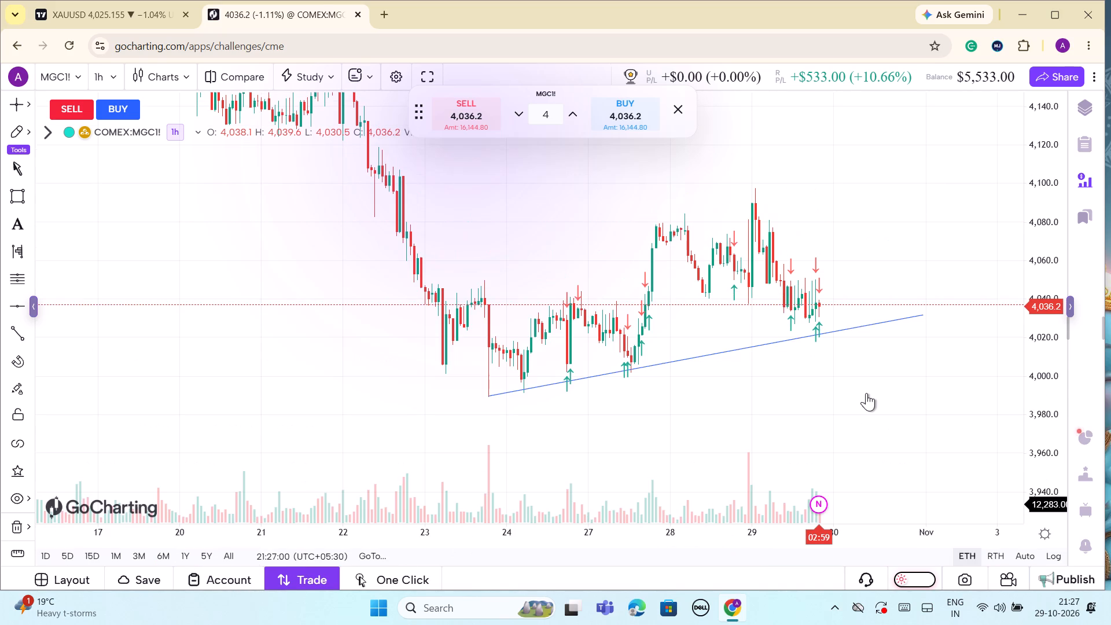
Split the chart layout into two side-by-side MGC1! charts.
scroll(866, 393, down, 1)
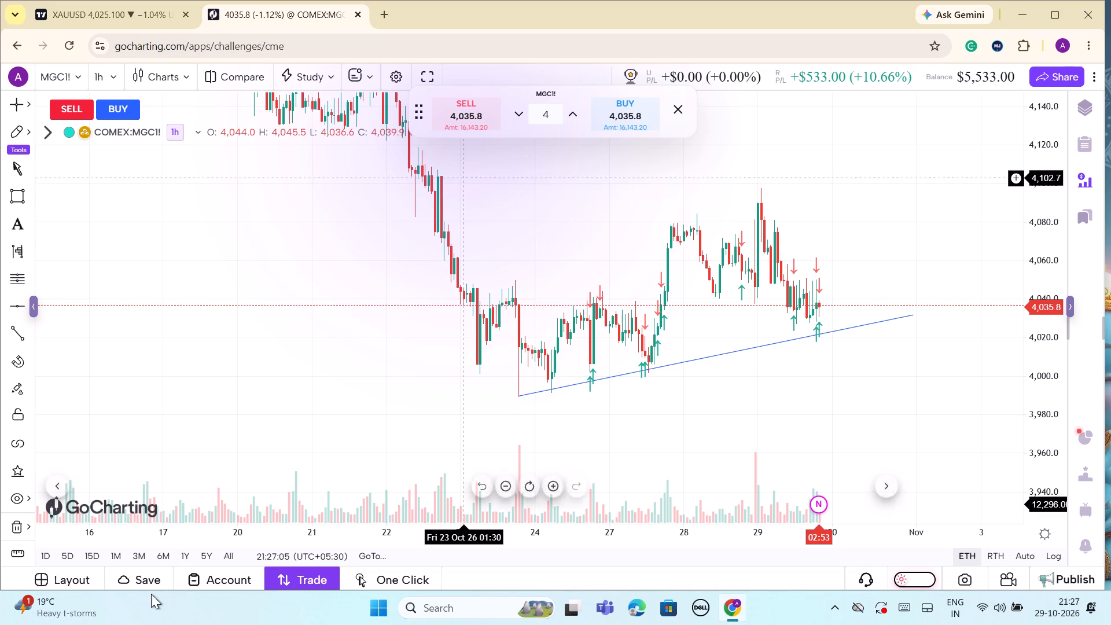
click(73, 586)
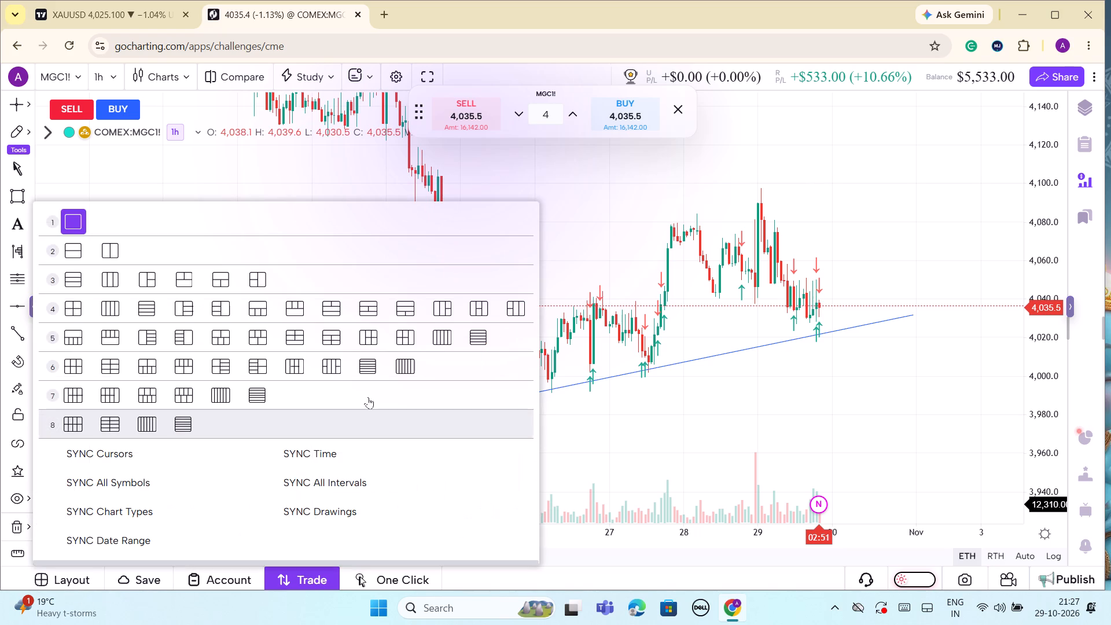
click(113, 255)
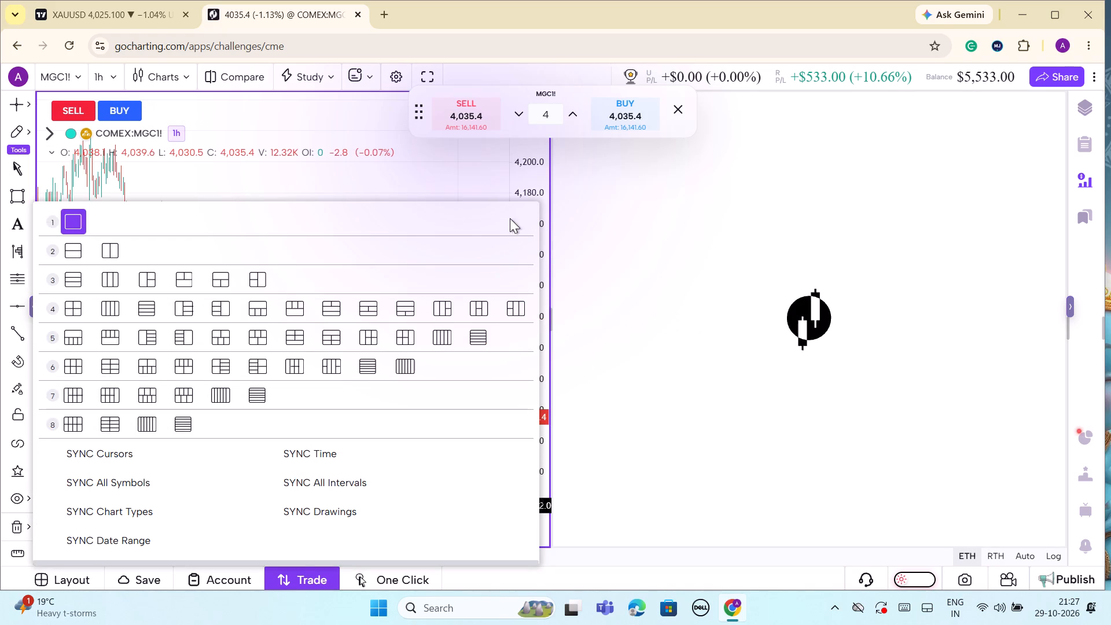
click(454, 176)
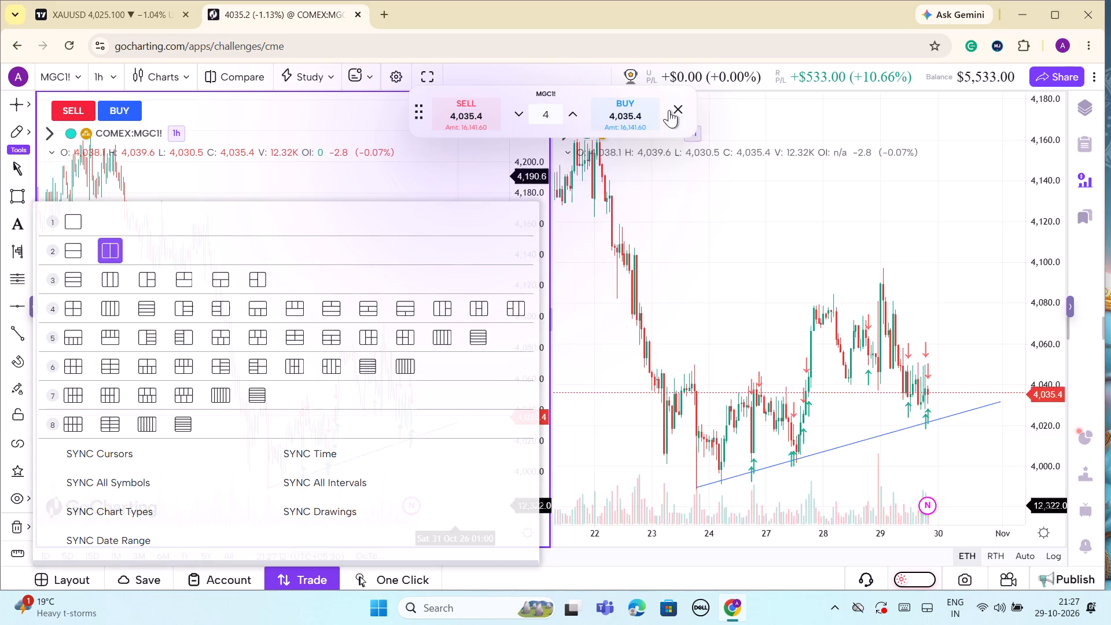
Move the floating one-click order bar up so it clears the price area of both charts.
drag(498, 94, 489, 83)
drag(418, 113, 362, 61)
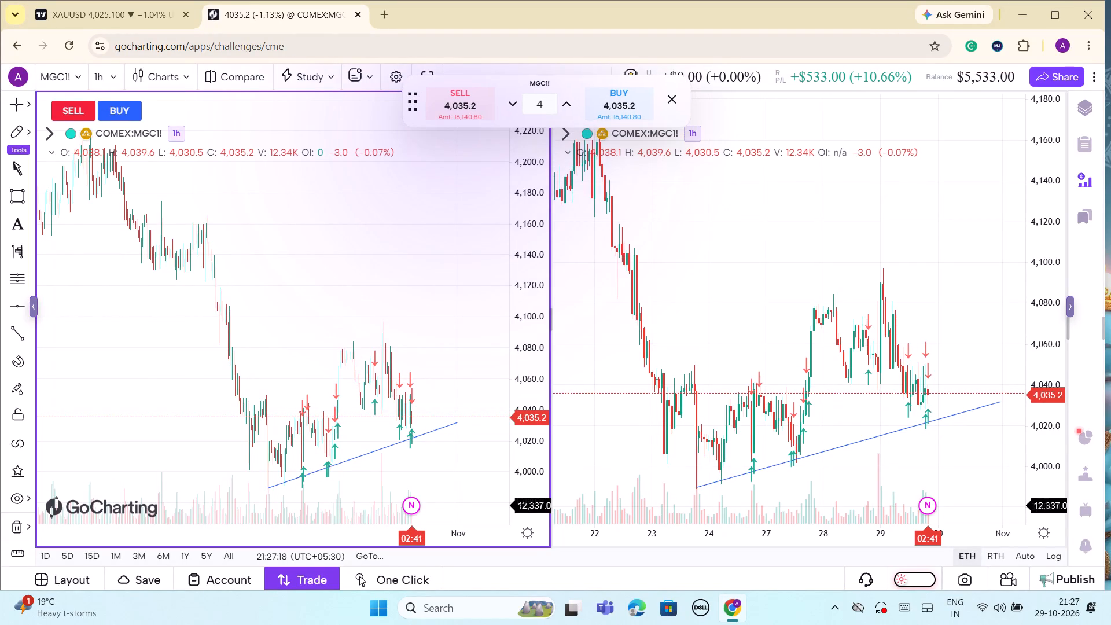
drag(362, 61, 236, 42)
Set the first of the two MGC1! charts to the 3-minute timeframe, keeping the other at 1 hour.
scroll(897, 373, down, 2)
drag(1054, 404, 1054, 406)
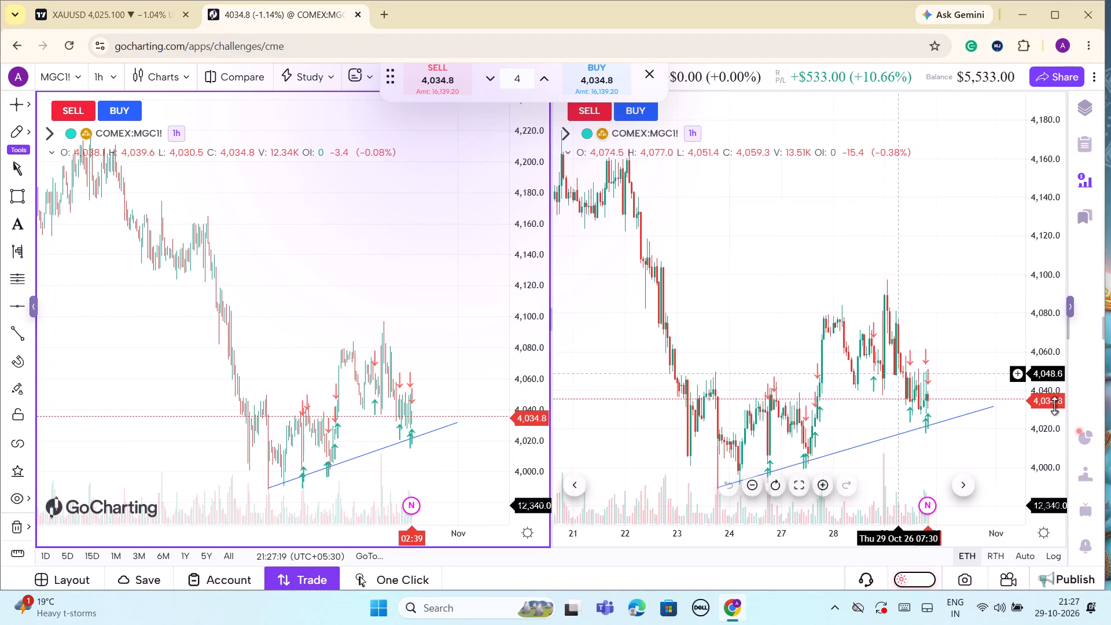
drag(1054, 406, 1054, 450)
drag(814, 263, 845, 228)
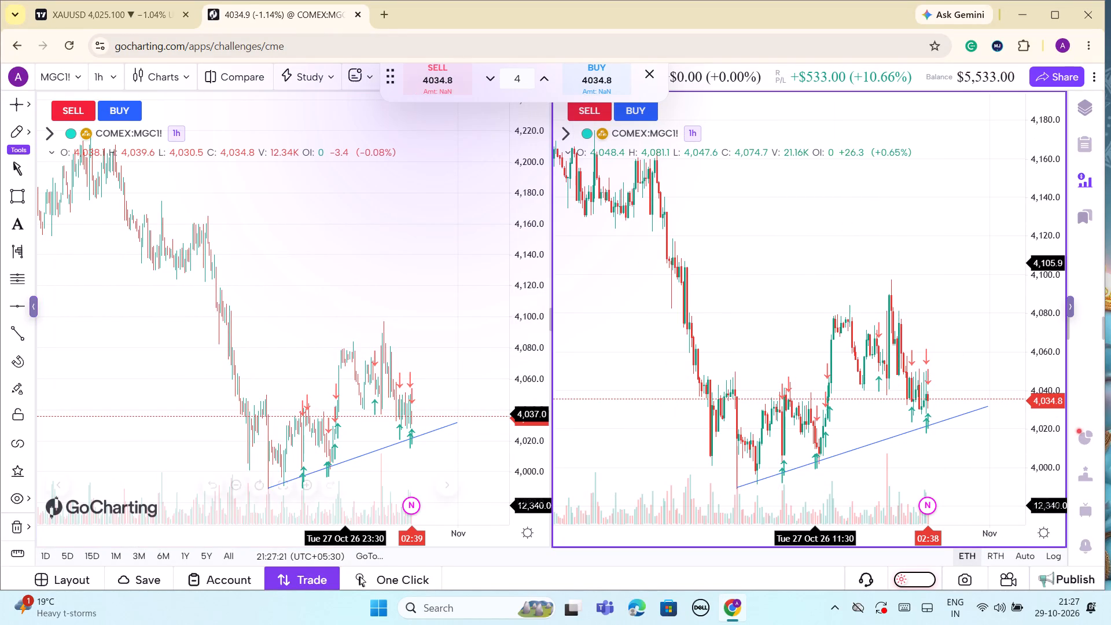
scroll(342, 413, up, 8)
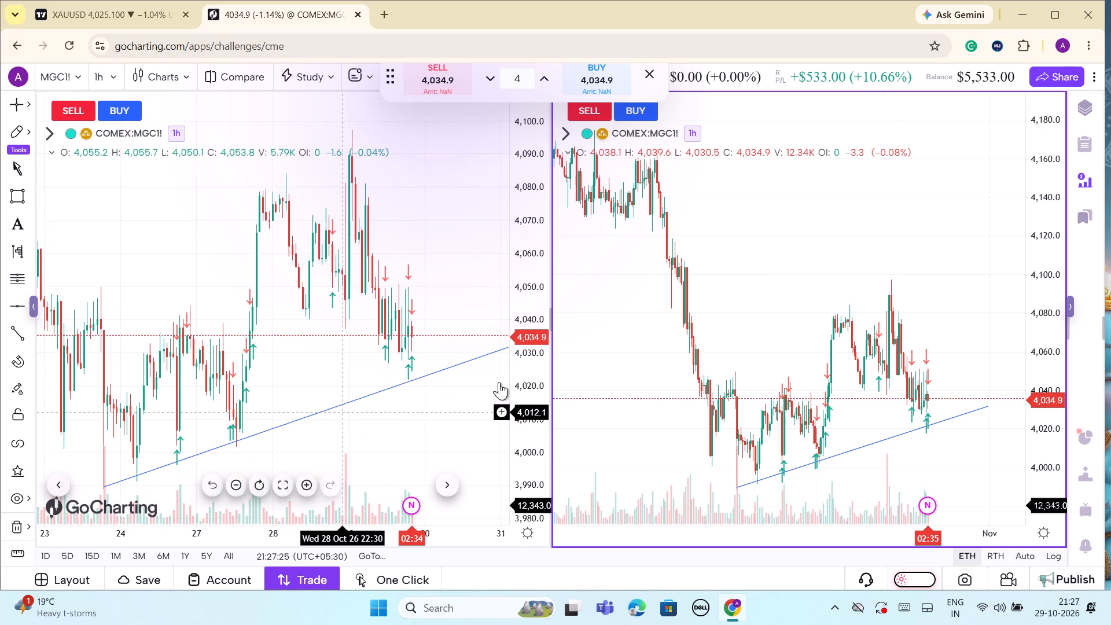
drag(537, 376, 529, 470)
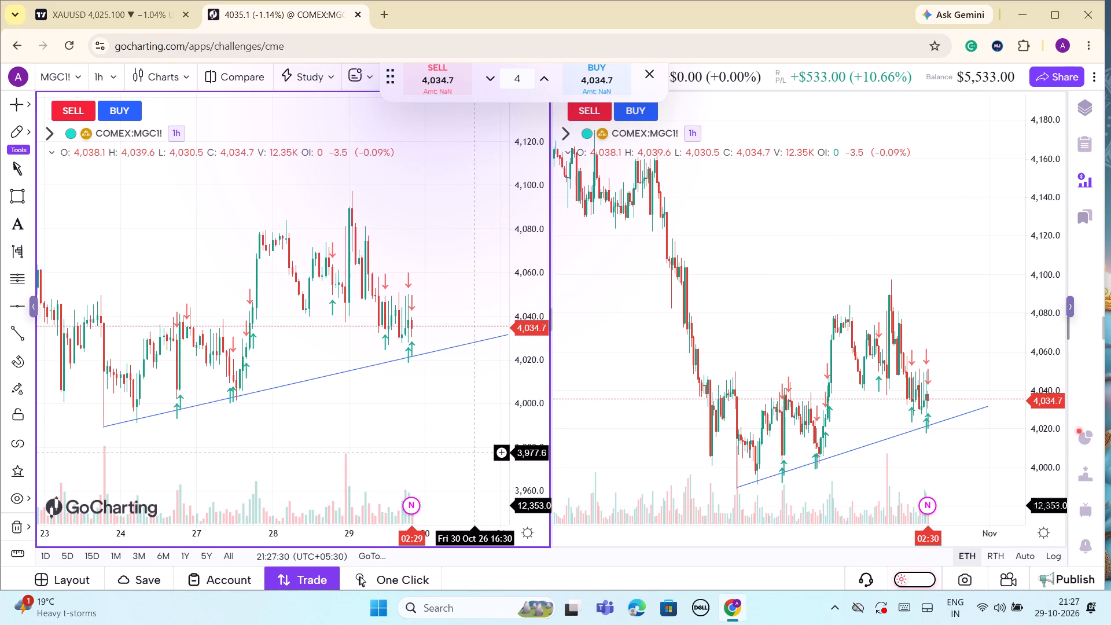
click(115, 78)
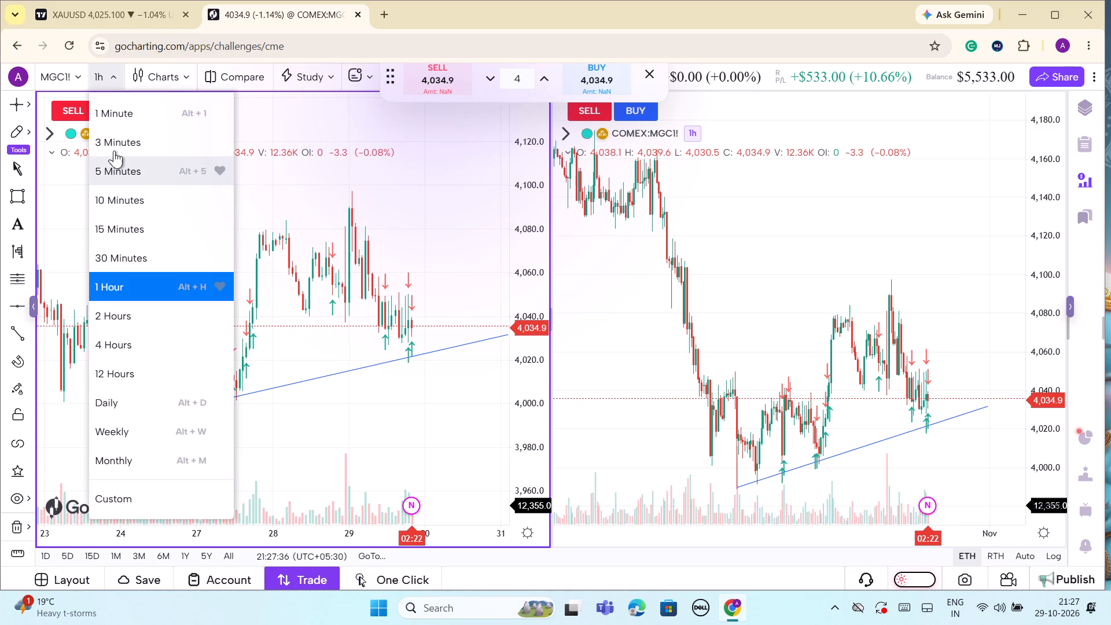
click(114, 145)
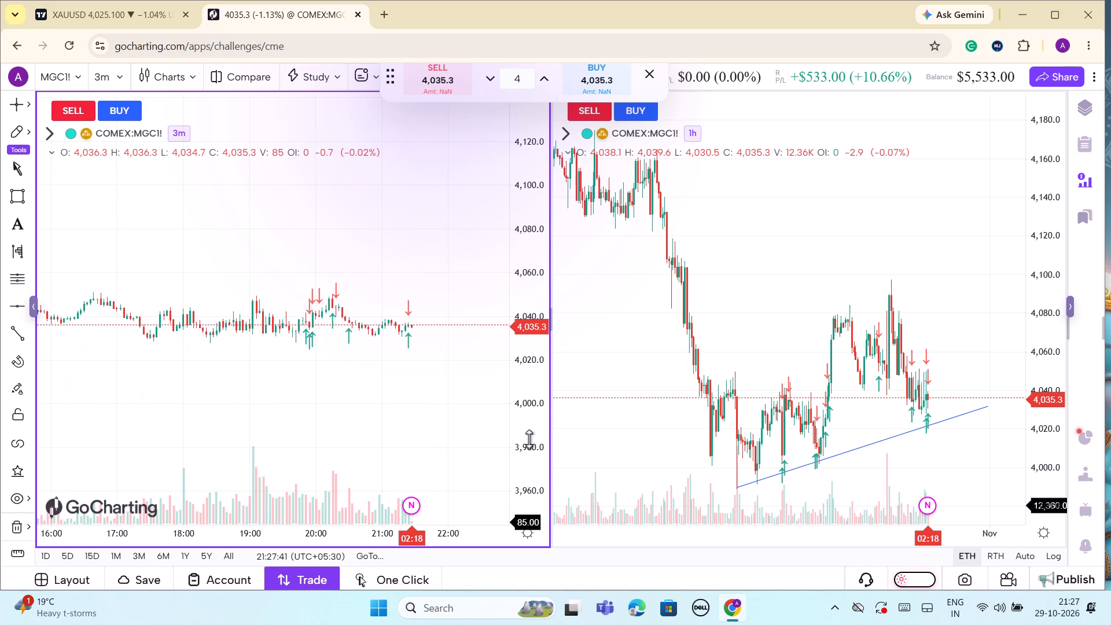
Examine recent MGC1! price action on the 3-minute chart alongside the rising trend line on the 1-hour chart.
scroll(529, 439, down, 2)
drag(529, 436, 527, 343)
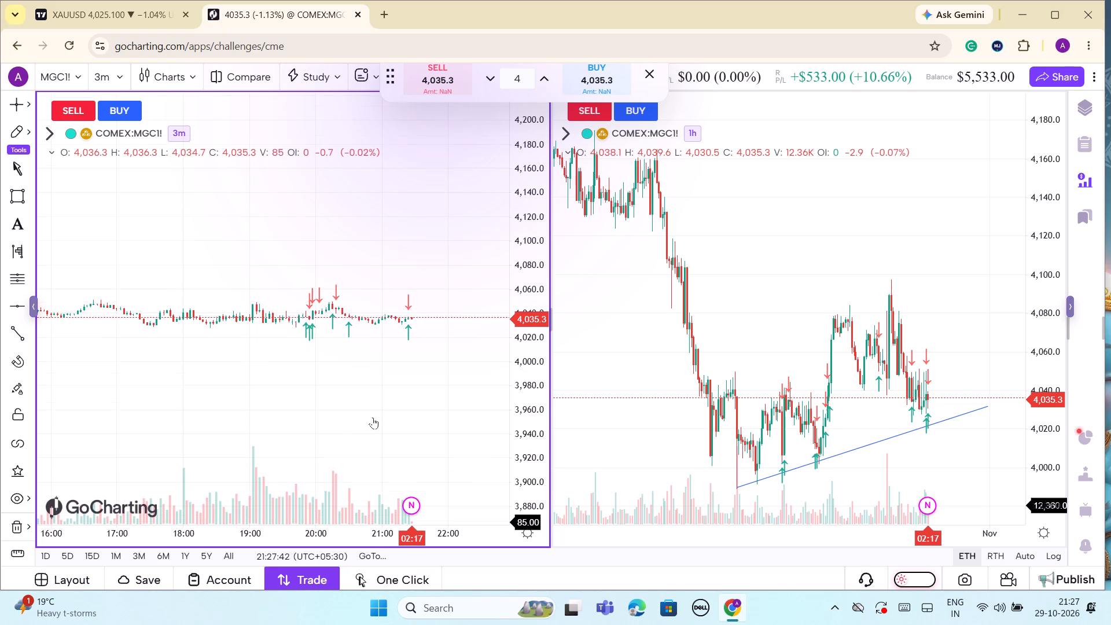
click(262, 483)
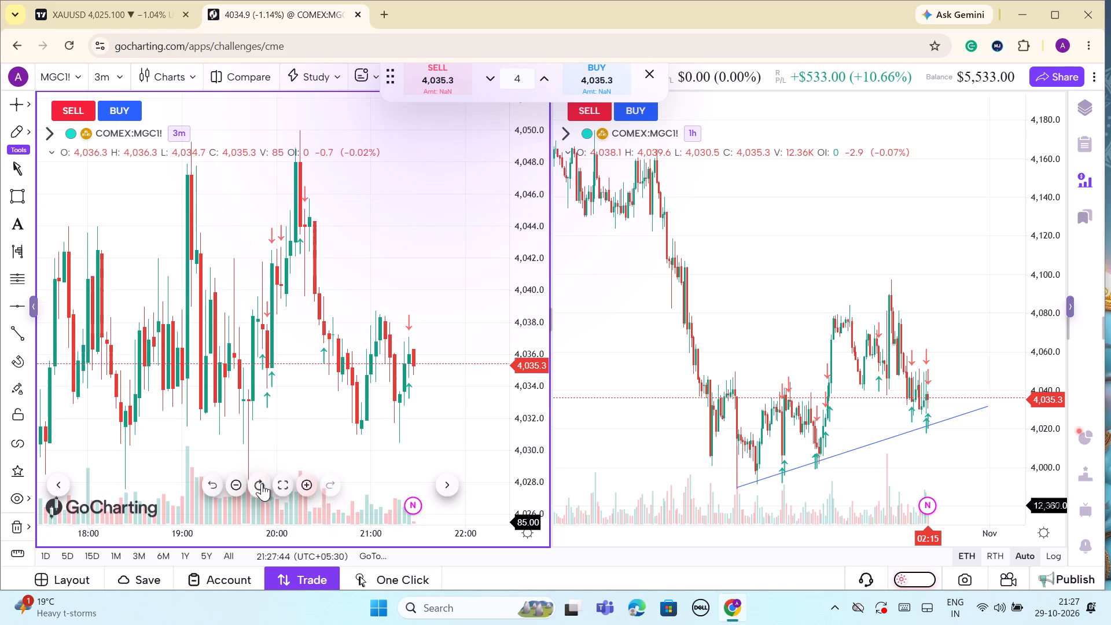
drag(532, 427, 519, 489)
drag(519, 470, 521, 476)
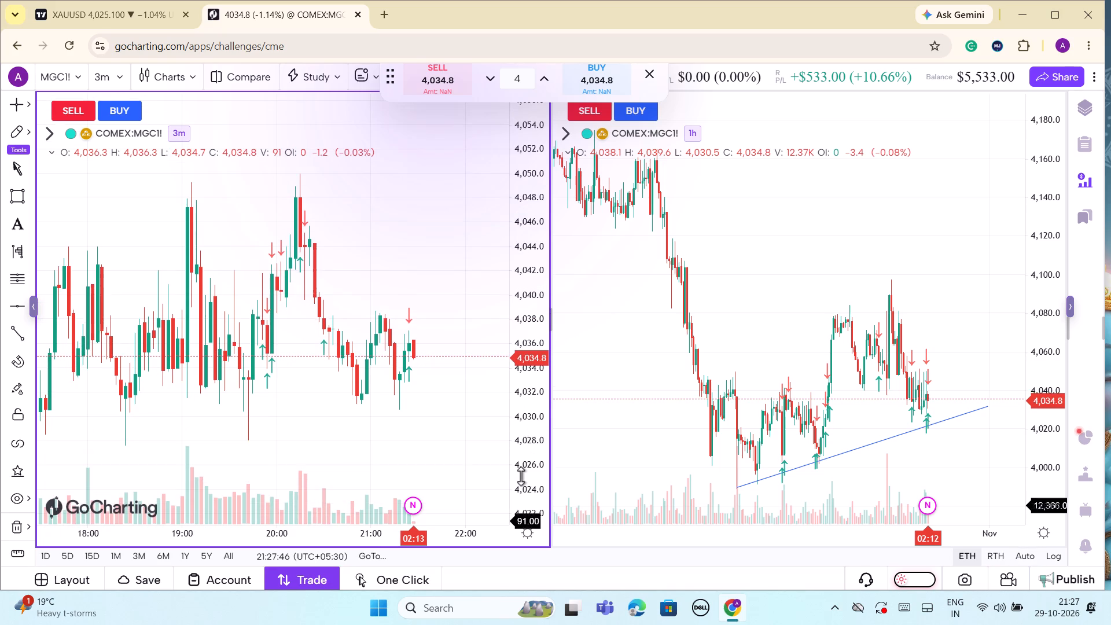
drag(521, 476, 521, 491)
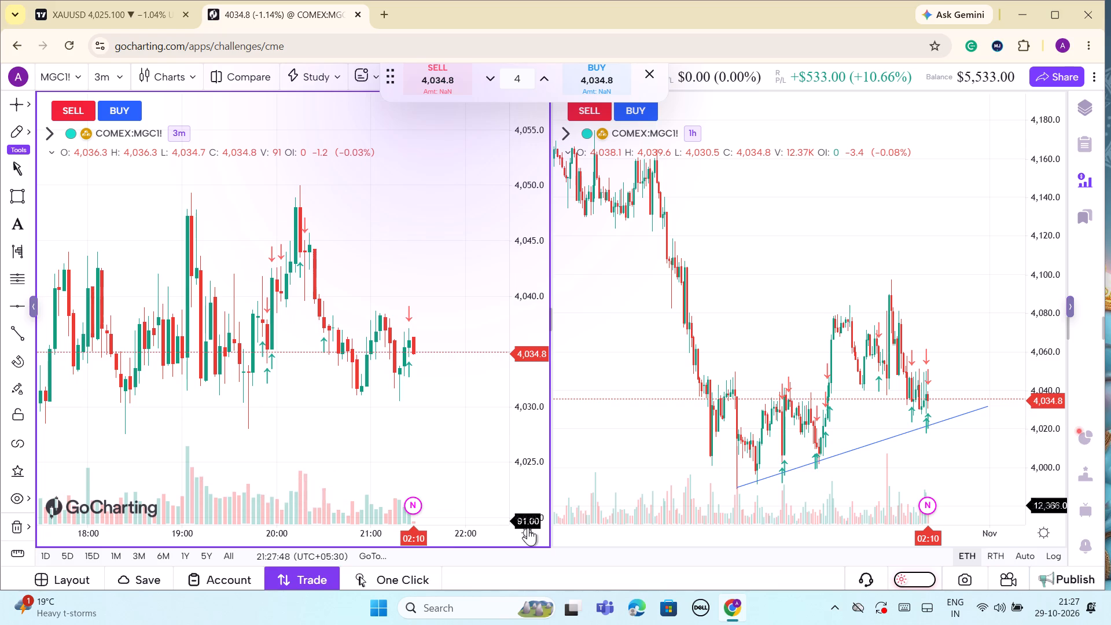
drag(1044, 441, 1046, 460)
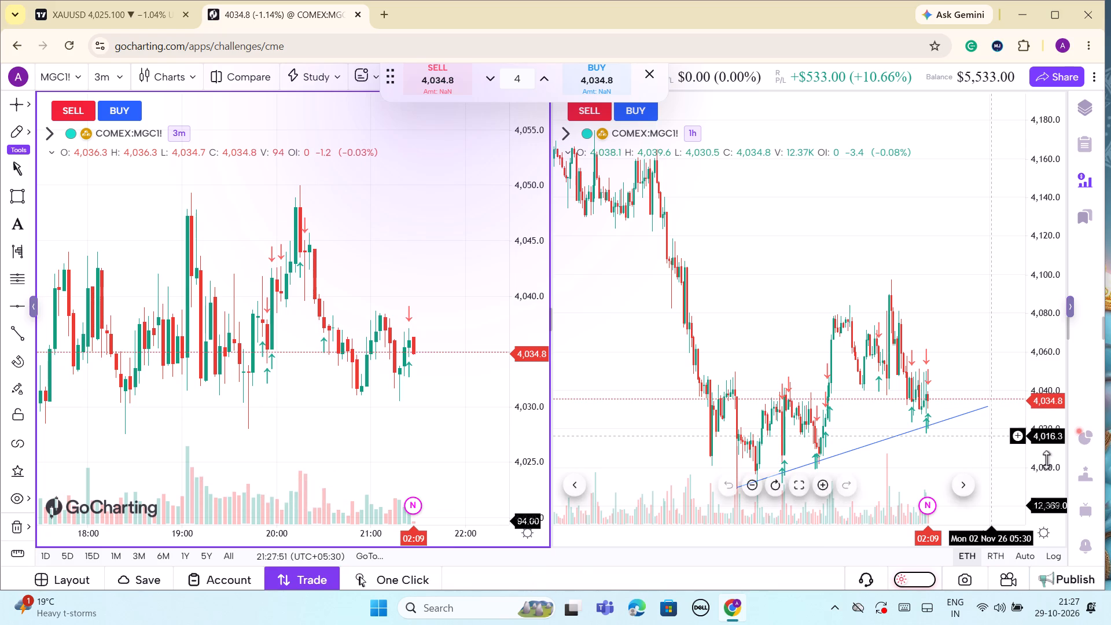
drag(1046, 460, 1046, 470)
scroll(965, 436, up, 2)
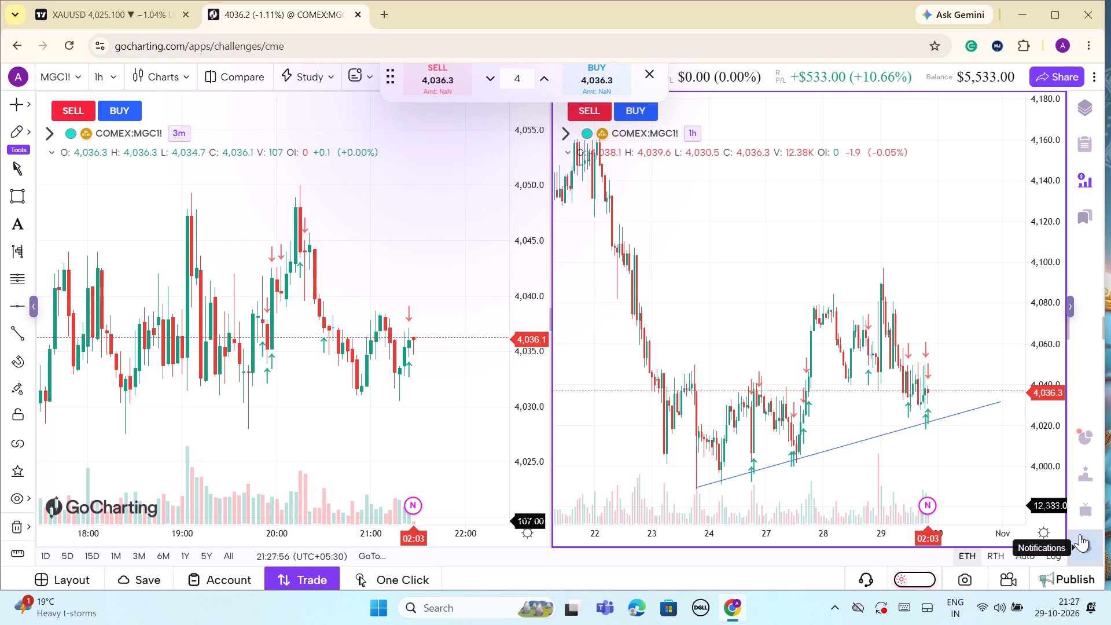
Look through the available live streams and close the list.
click(1088, 507)
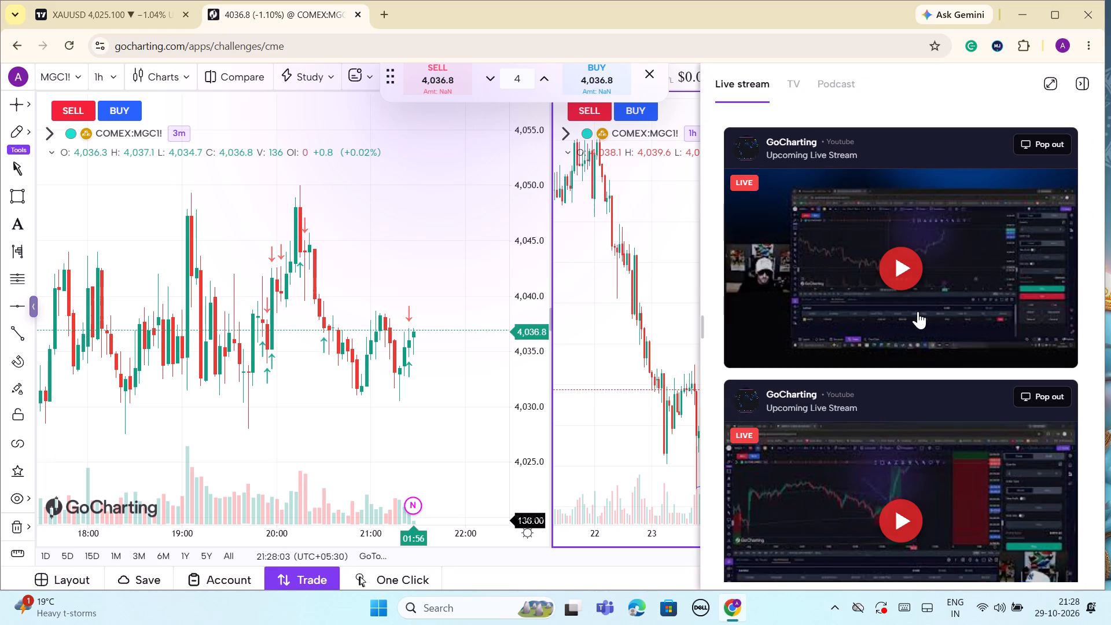
scroll(918, 315, down, 2)
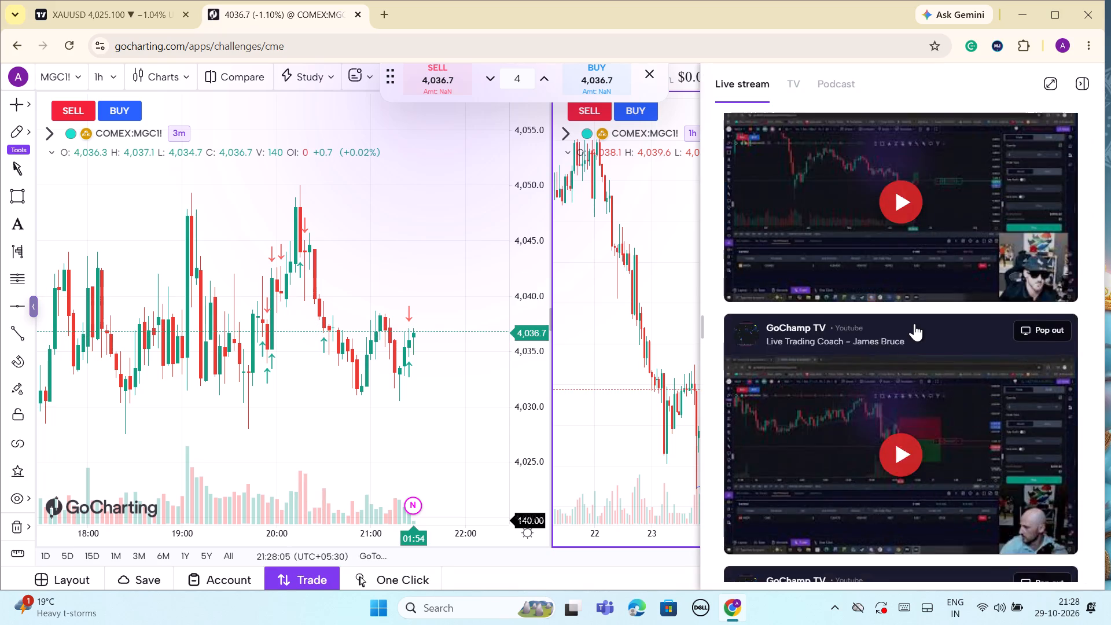
scroll(914, 323, up, 6)
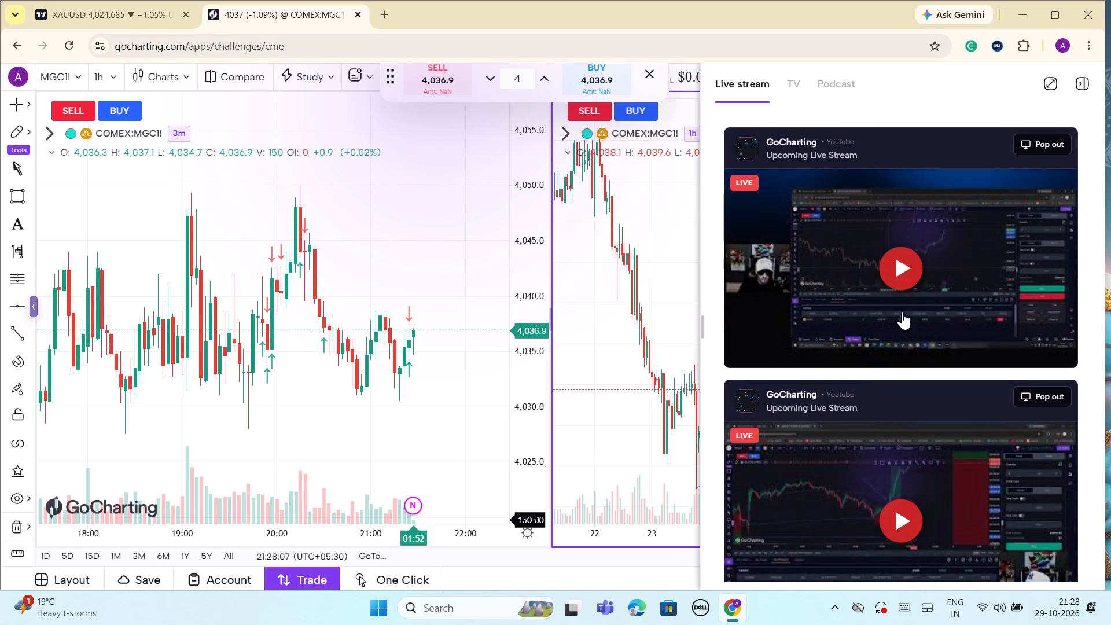
click(1048, 85)
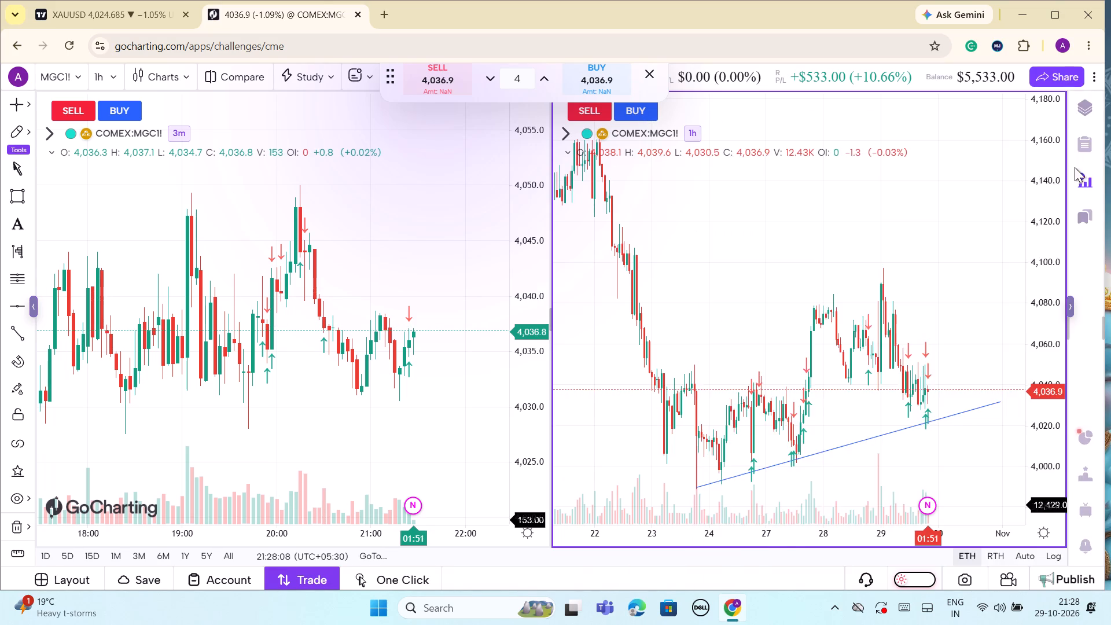
Examine the live feed of executed MGC1! trades and check for pending orders.
click(1079, 108)
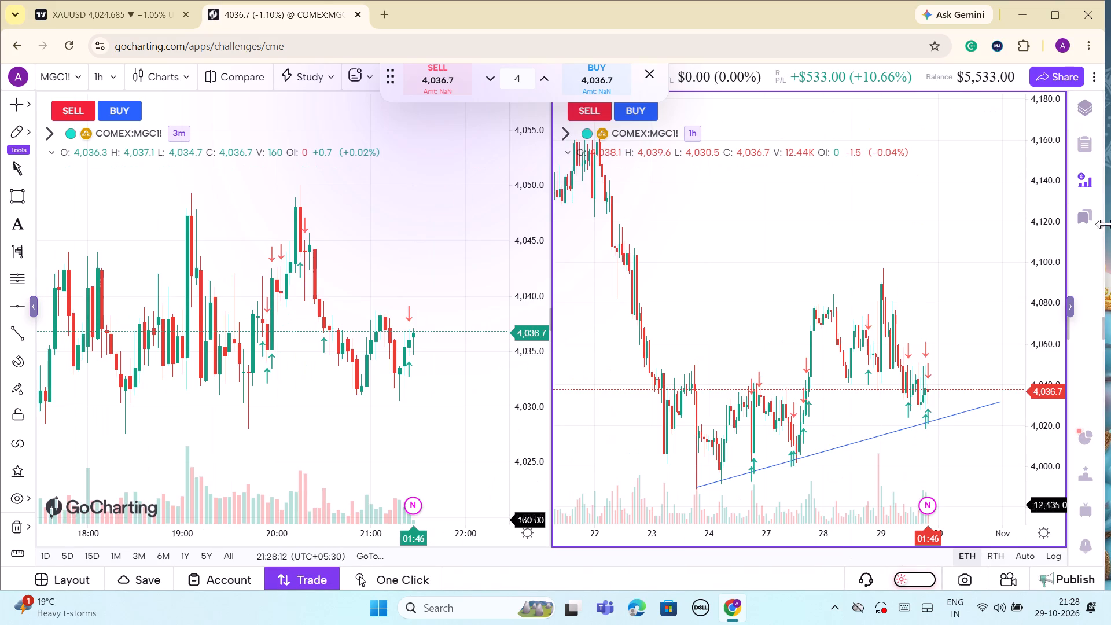
click(1083, 147)
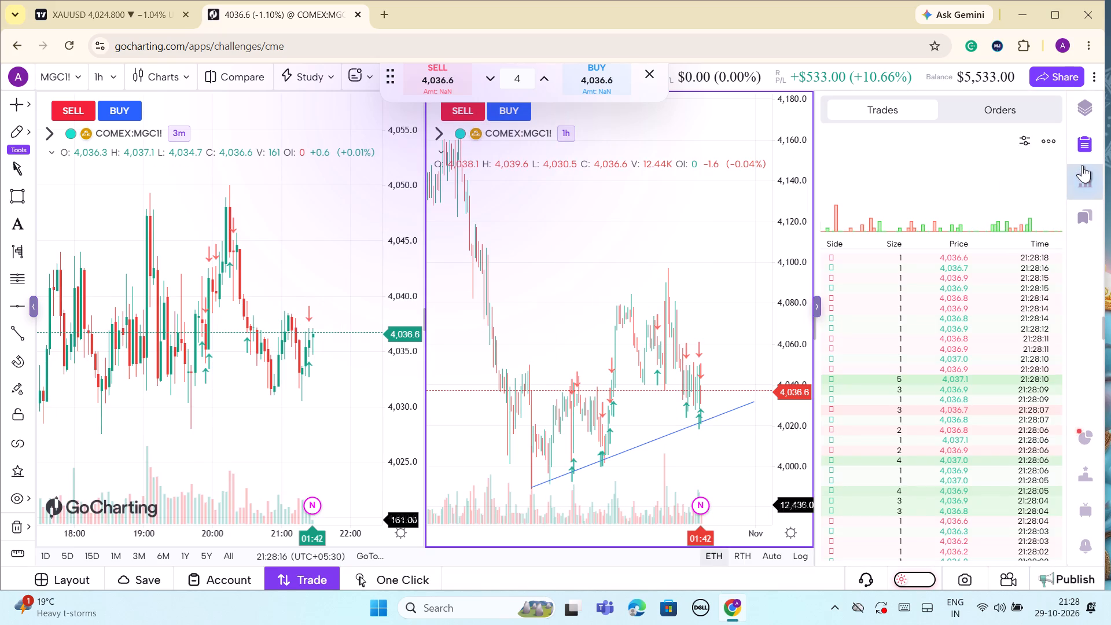
scroll(940, 355, up, 1)
scroll(940, 355, down, 2)
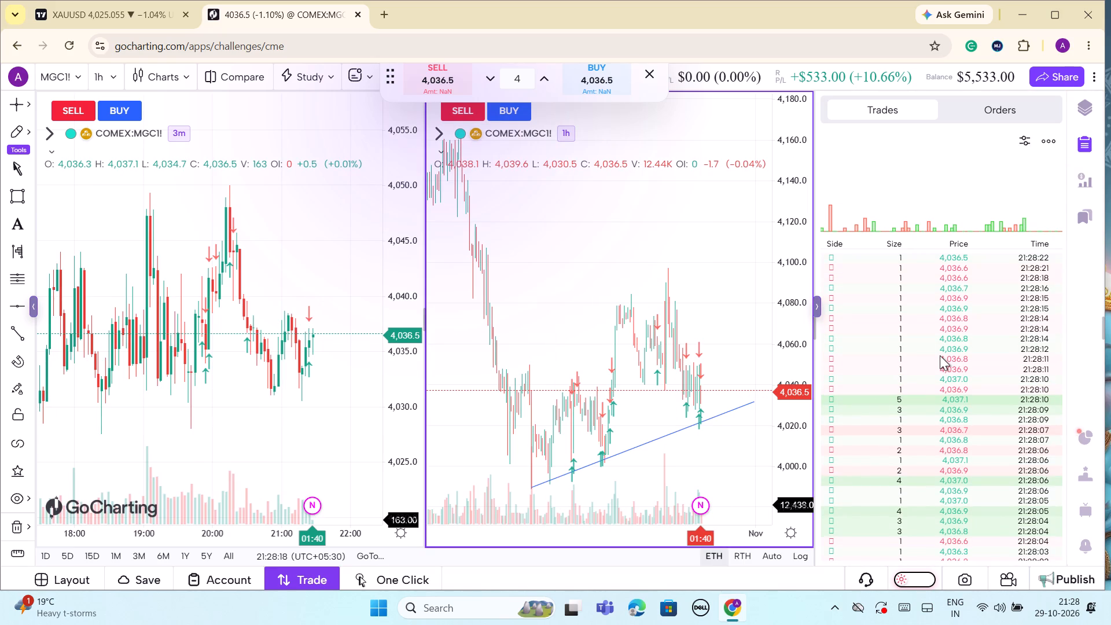
scroll(940, 355, down, 2)
scroll(940, 355, up, 4)
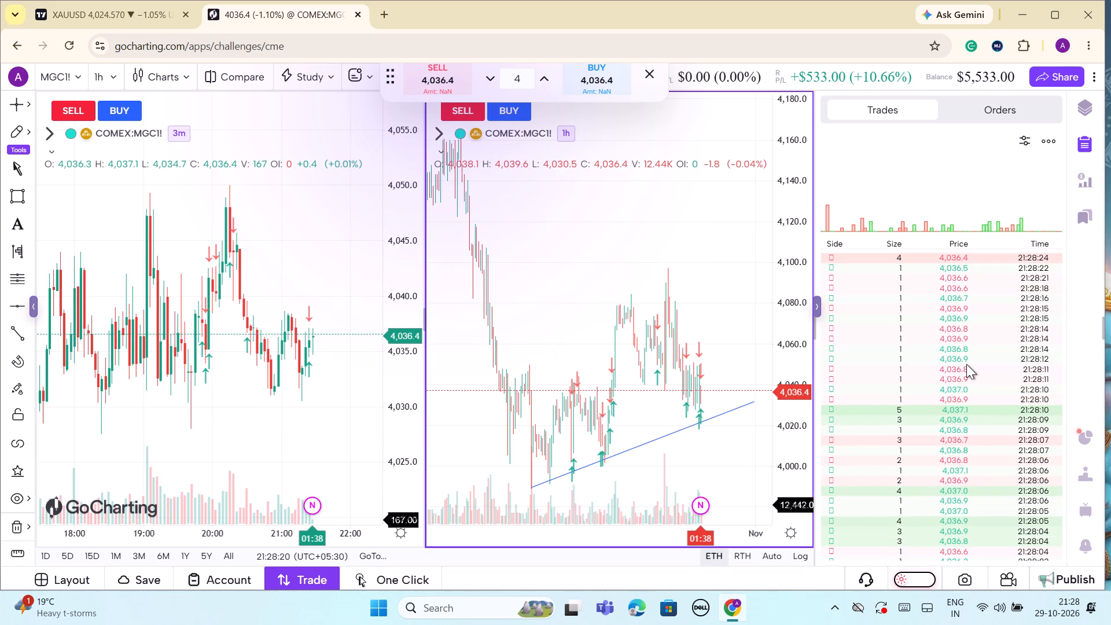
scroll(966, 364, up, 6)
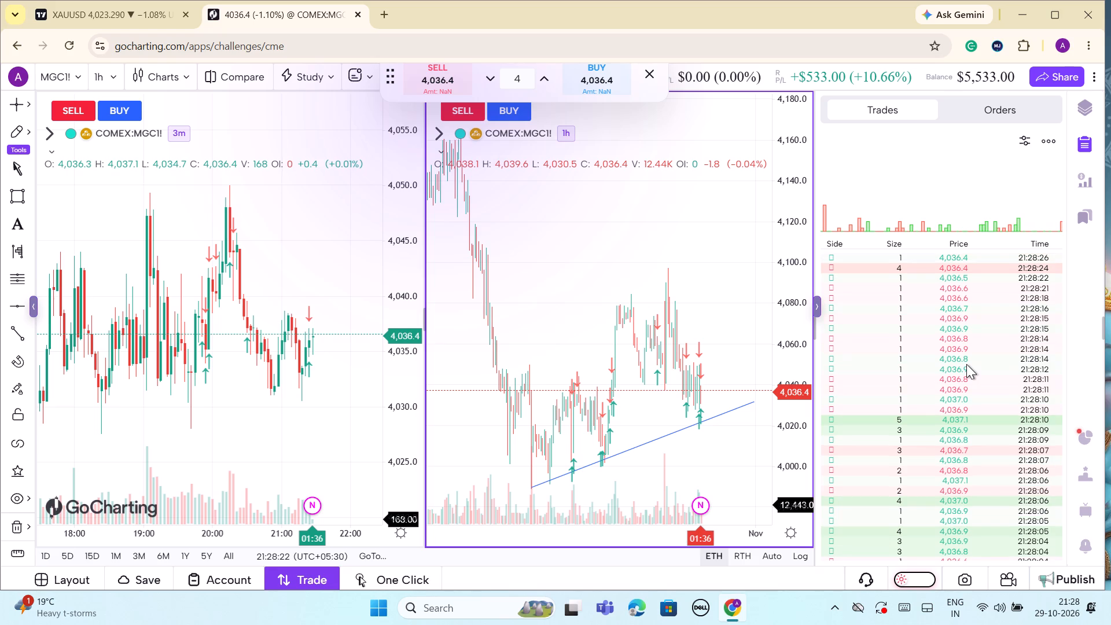
scroll(966, 364, up, 4)
scroll(899, 351, up, 5)
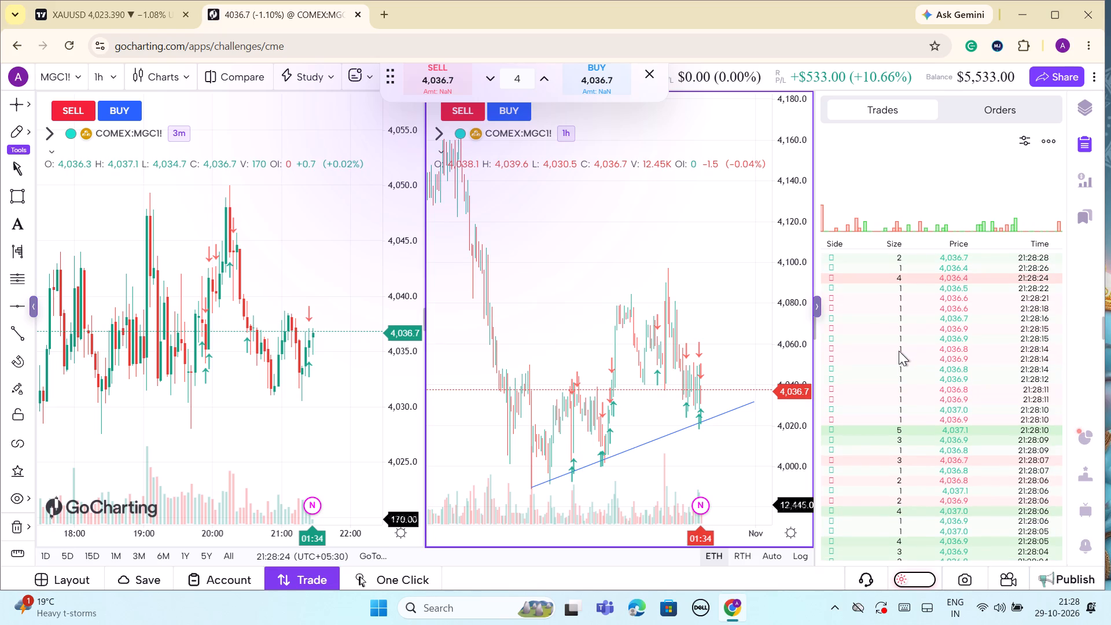
click(1009, 111)
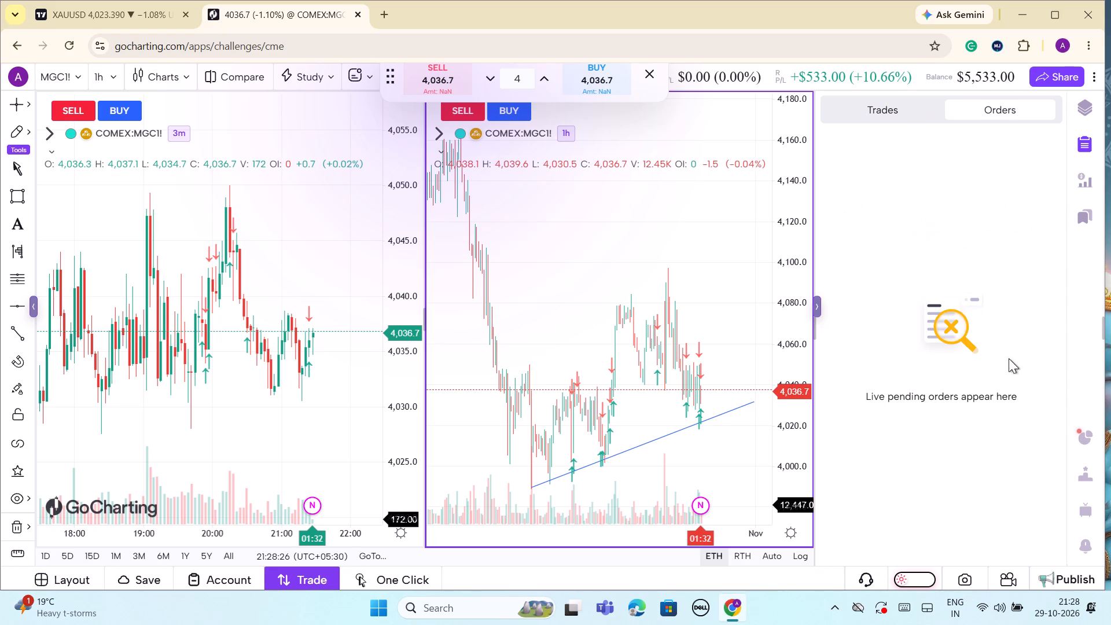
click(895, 114)
scroll(983, 341, down, 1)
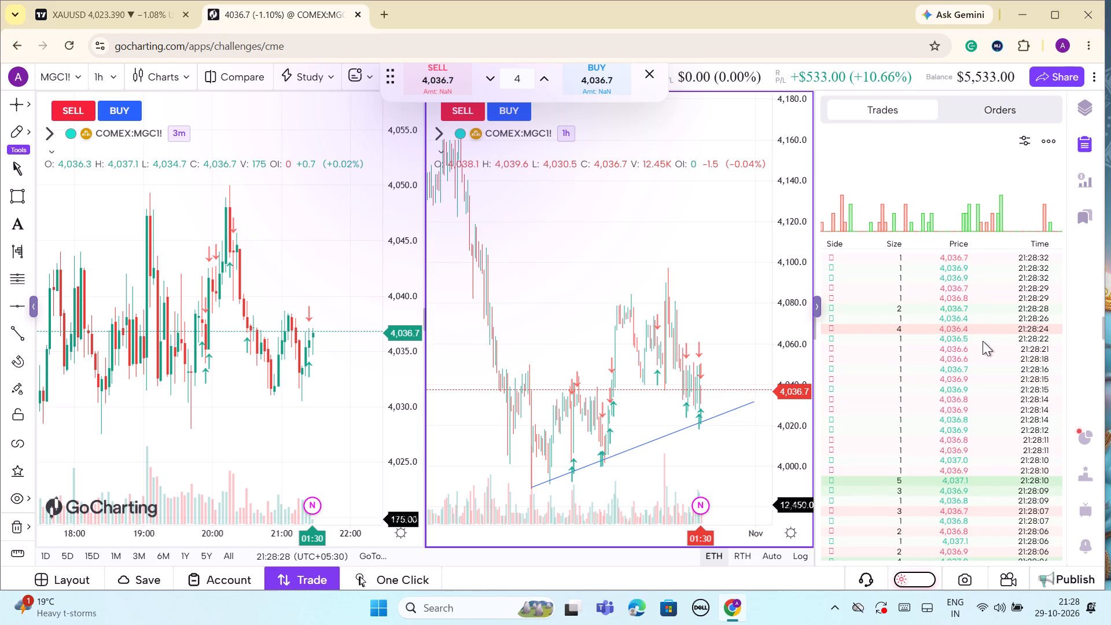
scroll(983, 341, down, 2)
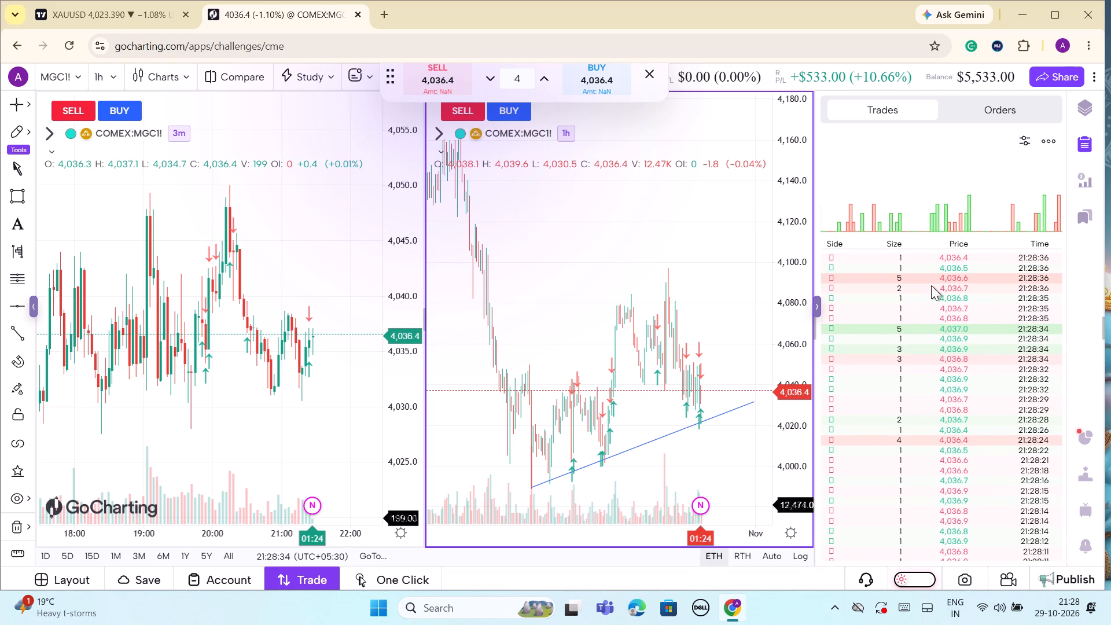
Examine the latest MGC1! candles against the 1-hour rising trend line and on the 3-minute chart.
scroll(668, 424, up, 4)
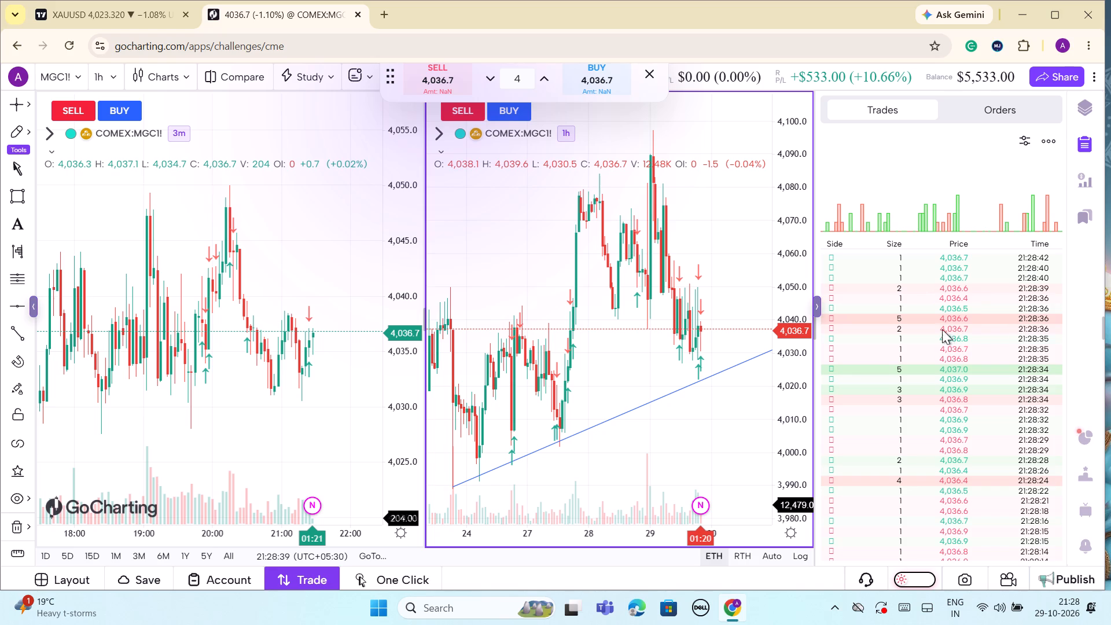
scroll(723, 409, up, 4)
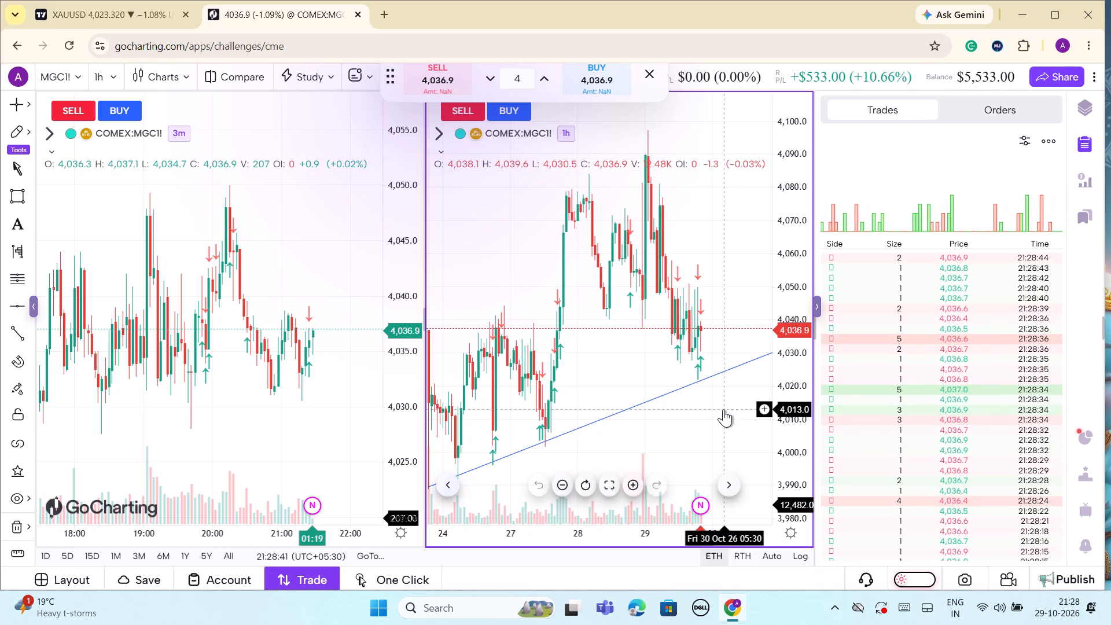
drag(790, 407, 790, 454)
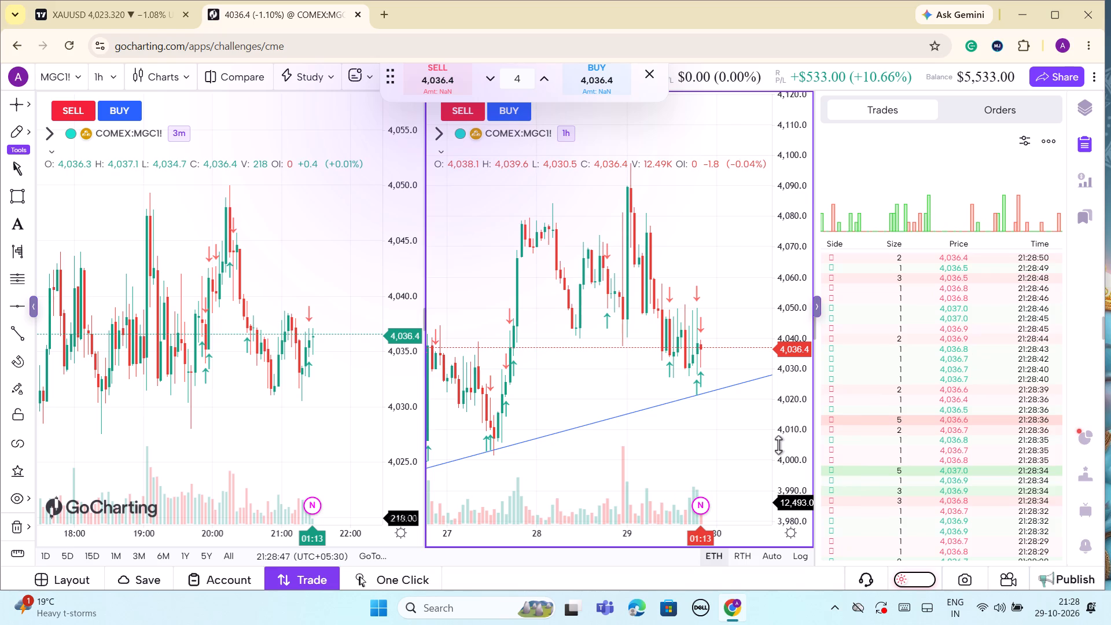
scroll(740, 439, up, 4)
drag(778, 356, 789, 408)
drag(399, 232, 419, 347)
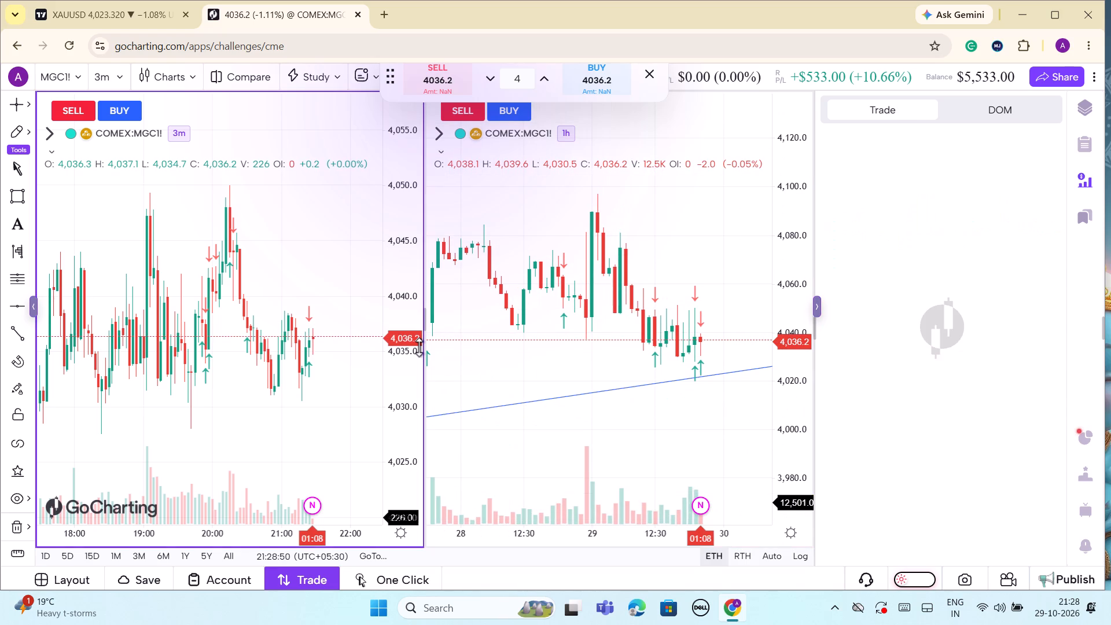
drag(419, 347, 418, 349)
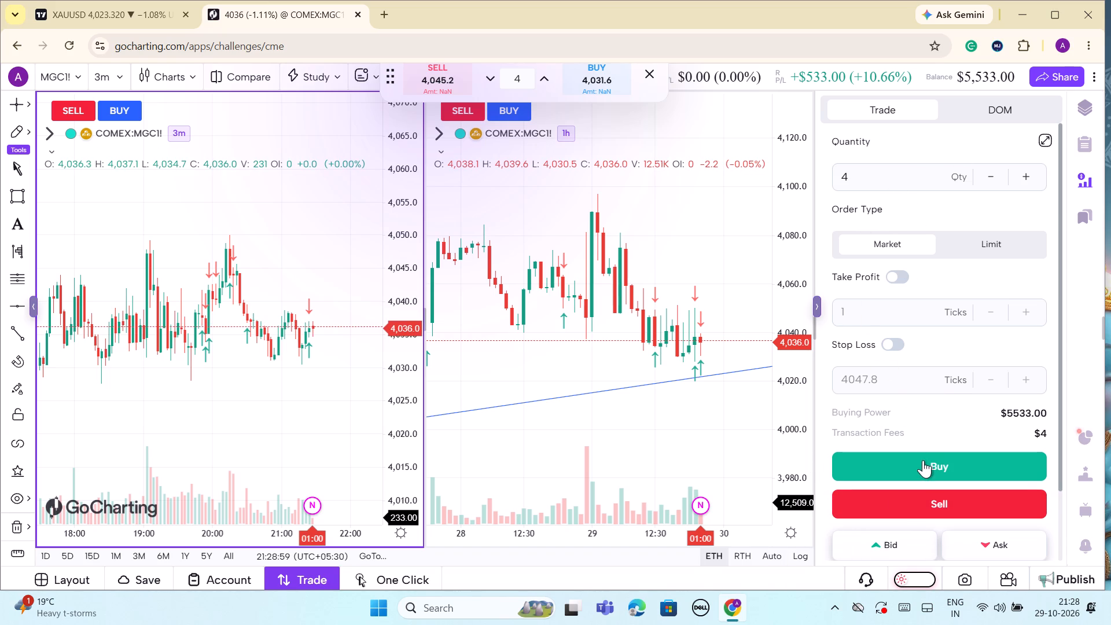
Set the MGC1! order quantity to 2 and the order type to Limit.
click(877, 180)
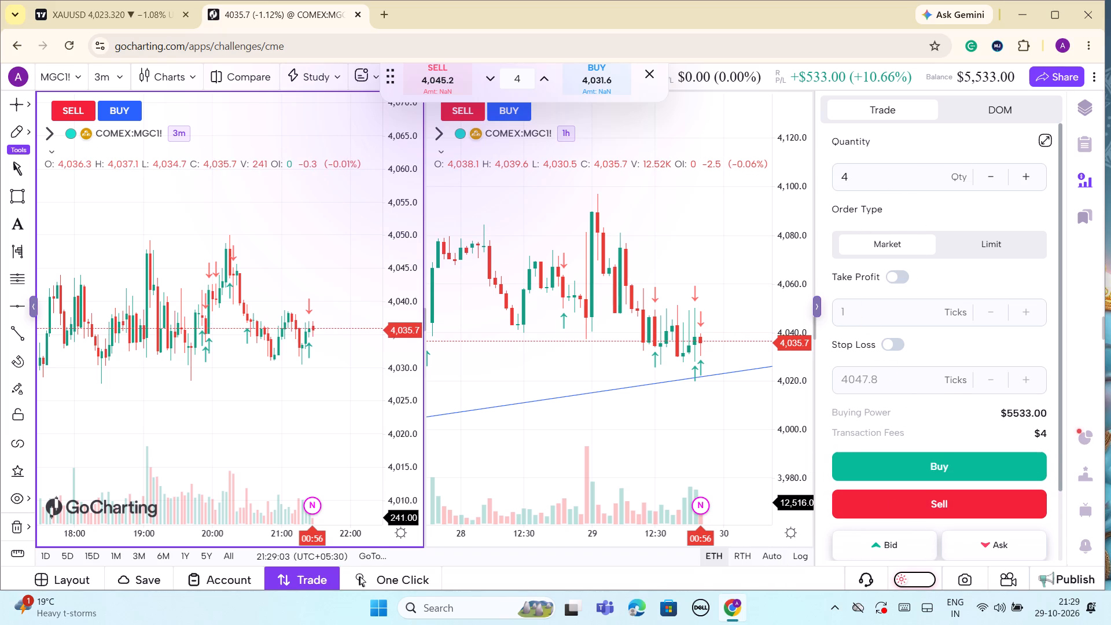
key(BackSpace)
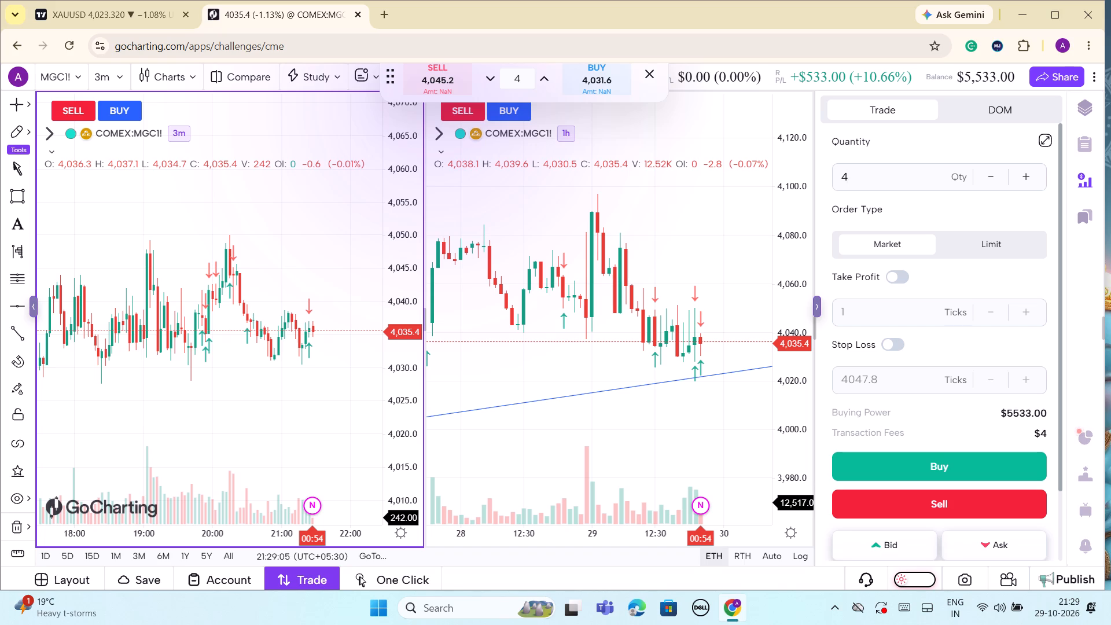
key(2)
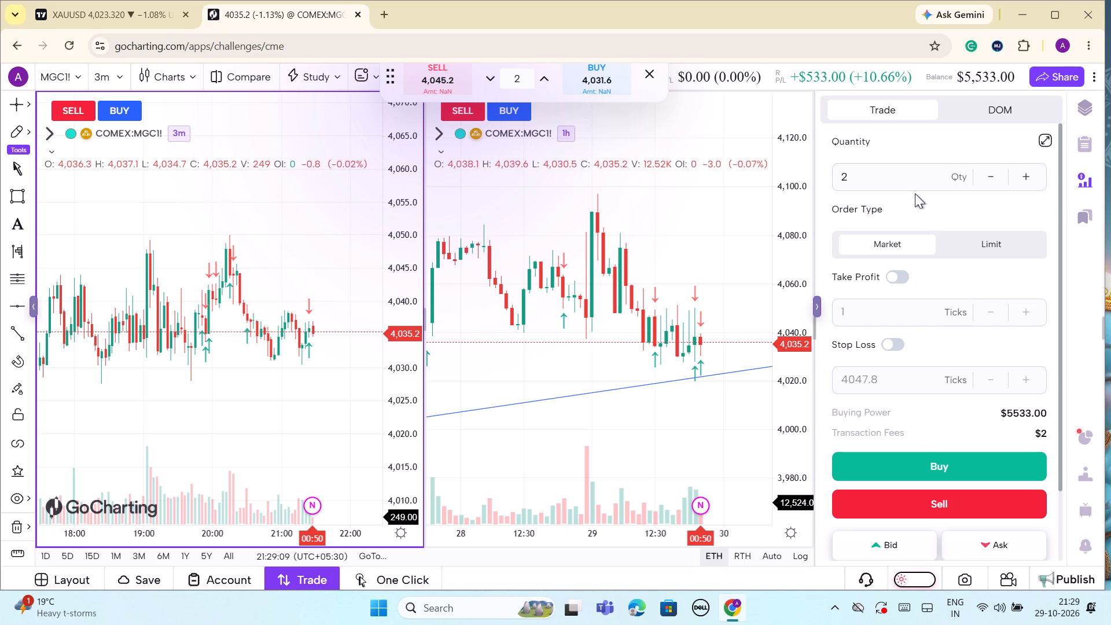
click(997, 247)
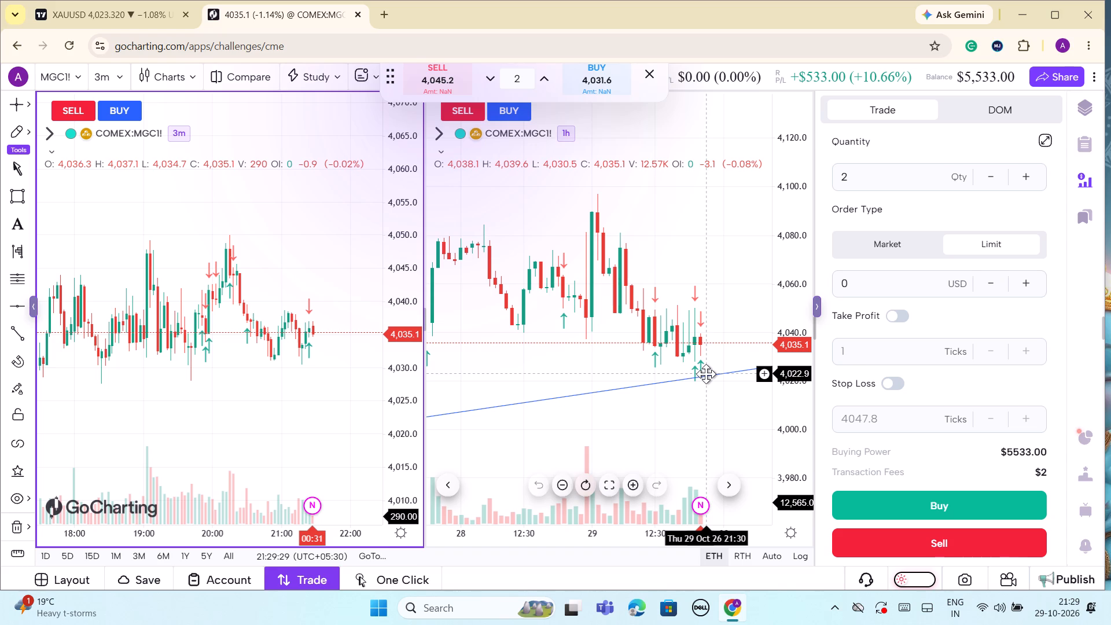
Place a limit buy order for 2 MGC1! contracts at 4019.3, near the rising trend line on the 1-hour chart.
drag(476, 208, 595, 208)
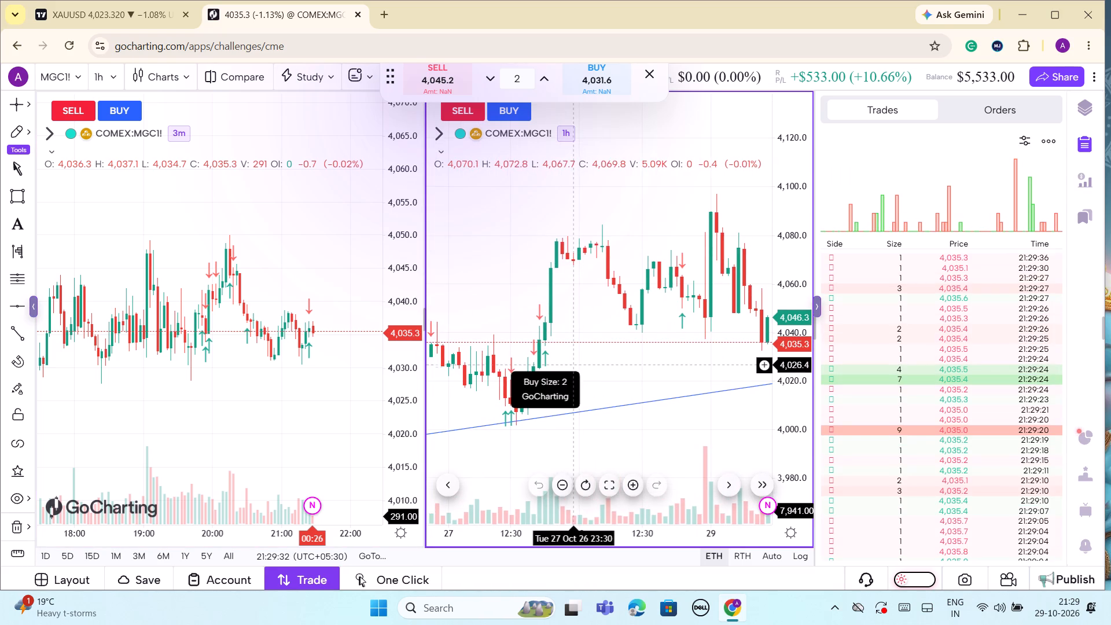
click(576, 369)
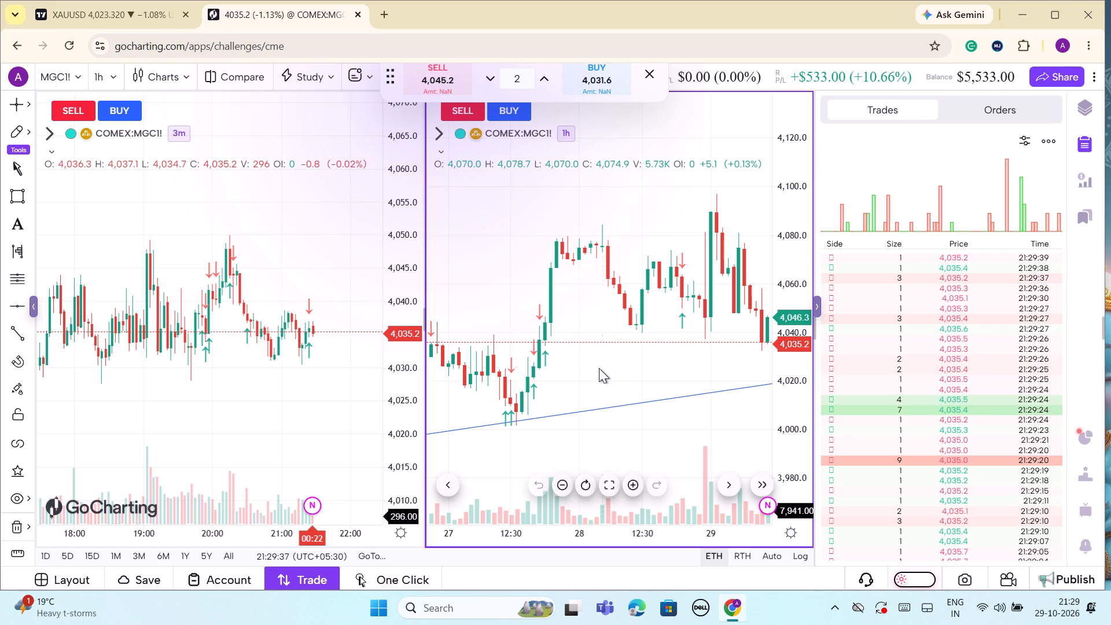
drag(613, 370, 610, 350)
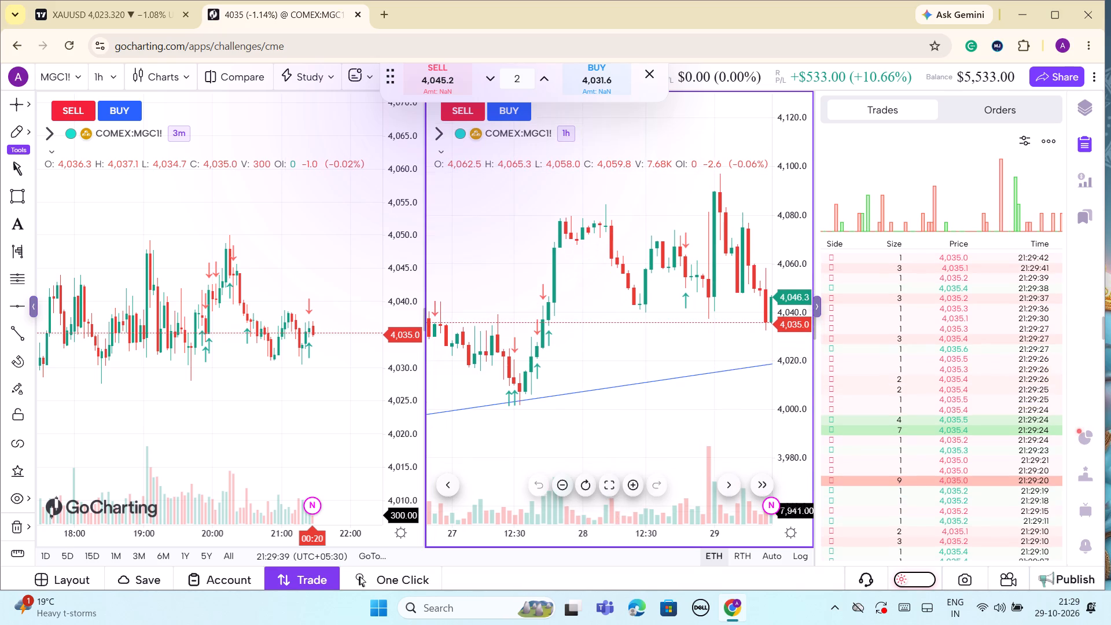
drag(610, 350, 549, 370)
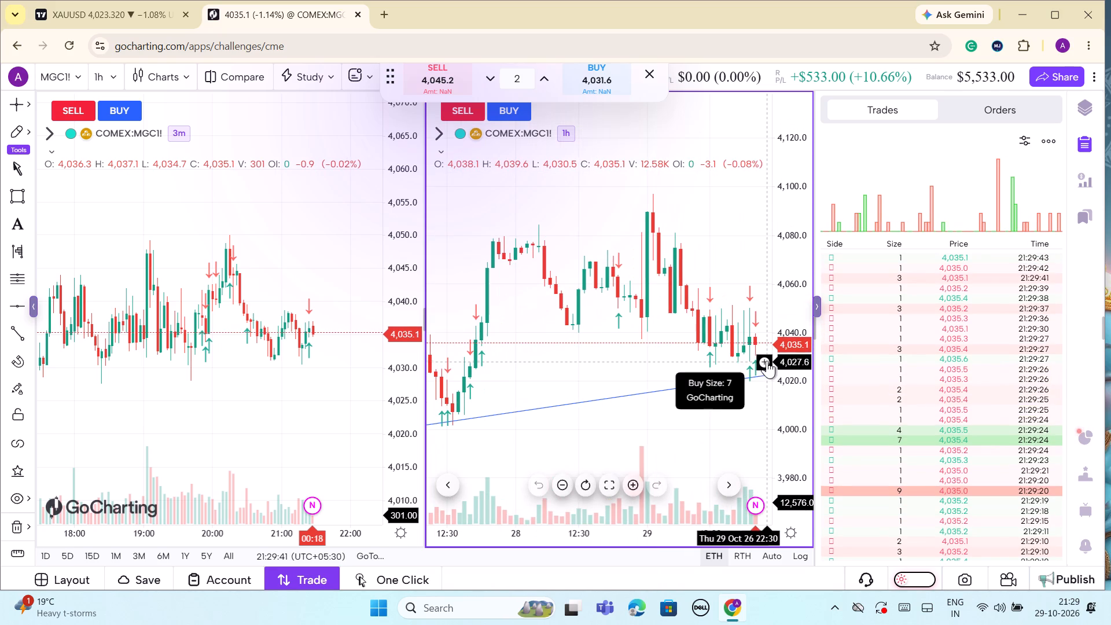
click(761, 365)
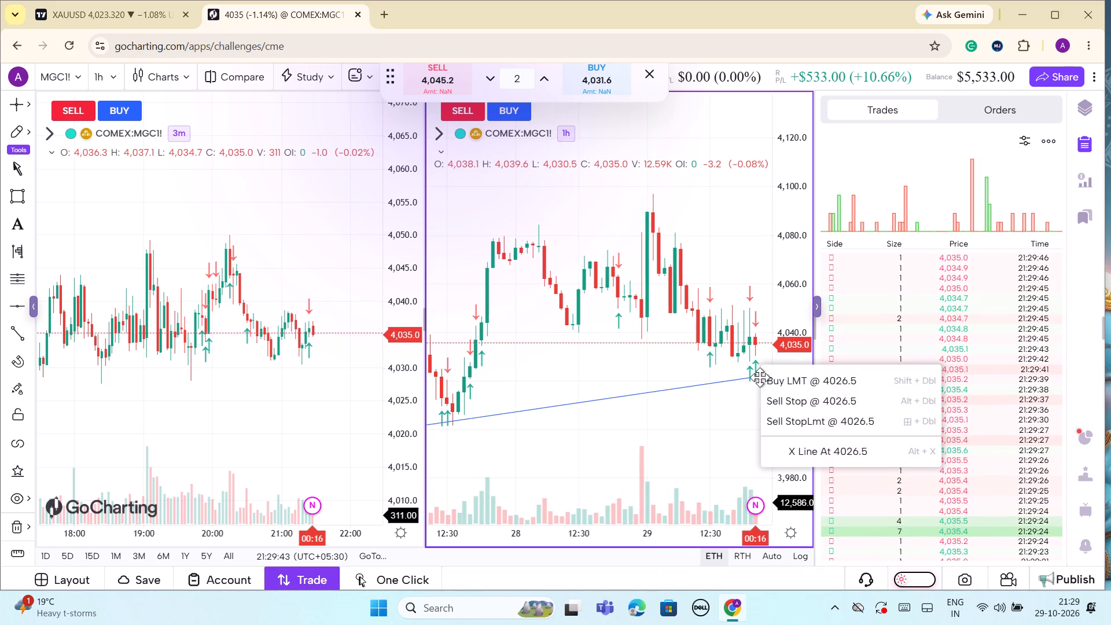
click(799, 382)
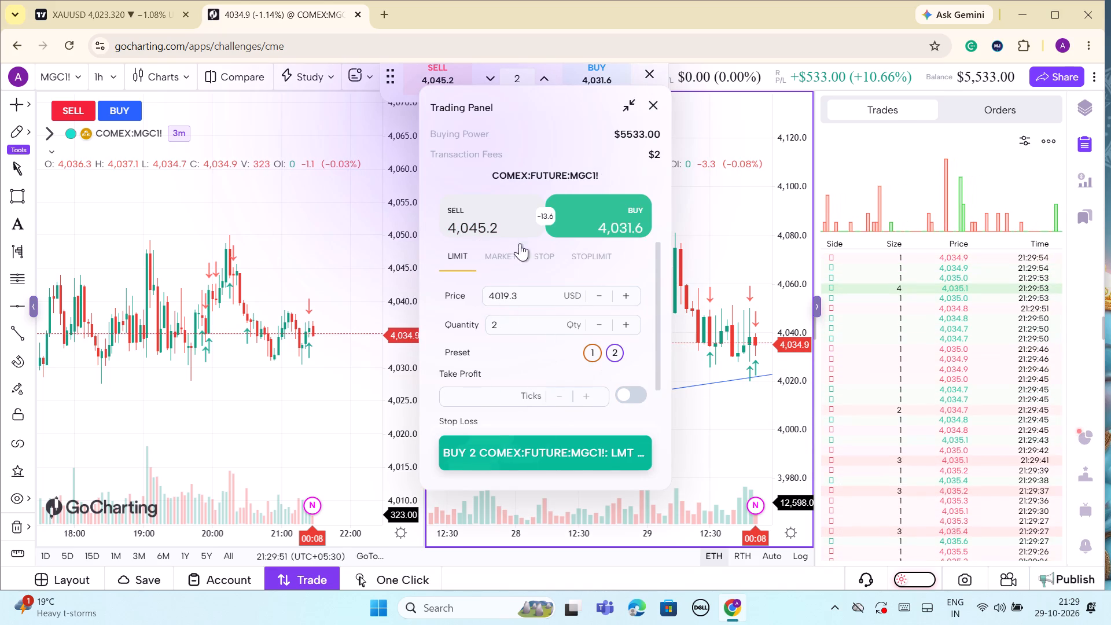
click(566, 455)
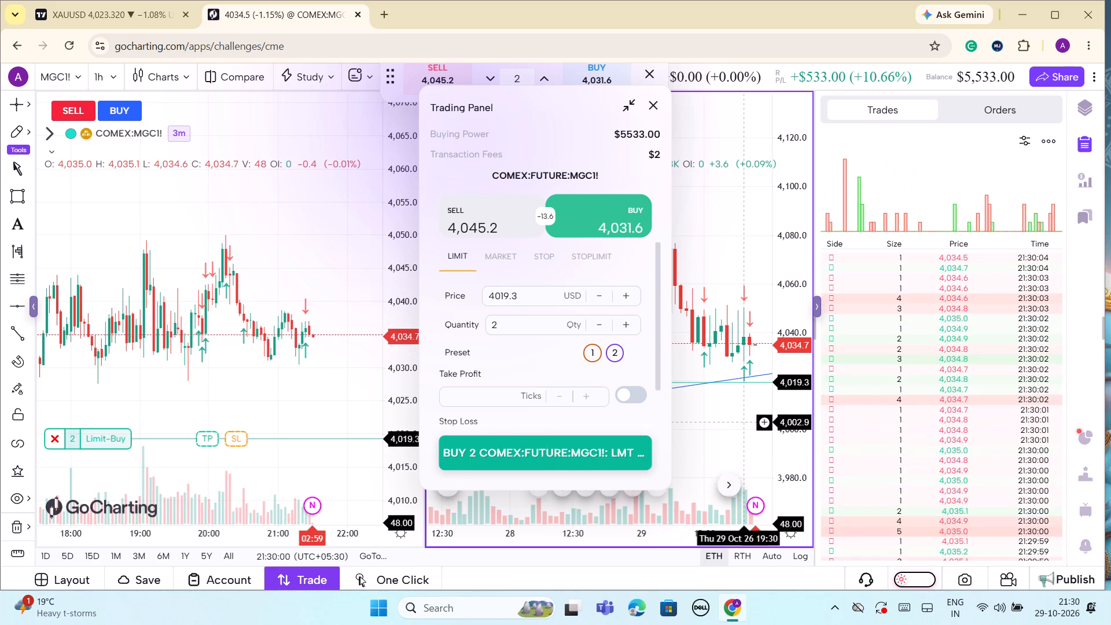
click(608, 454)
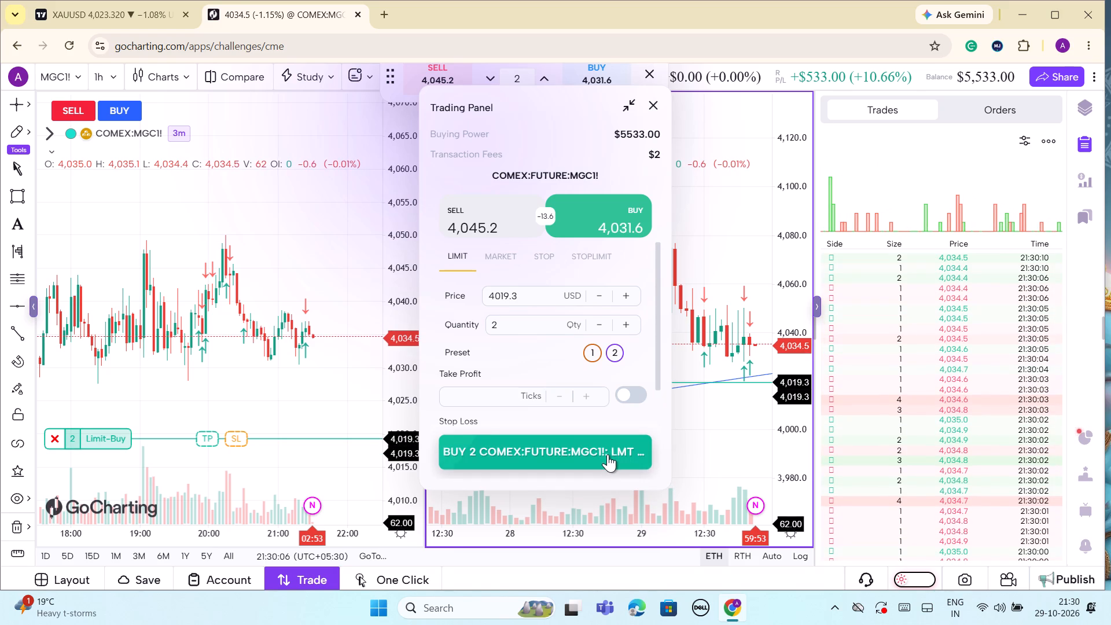
click(650, 109)
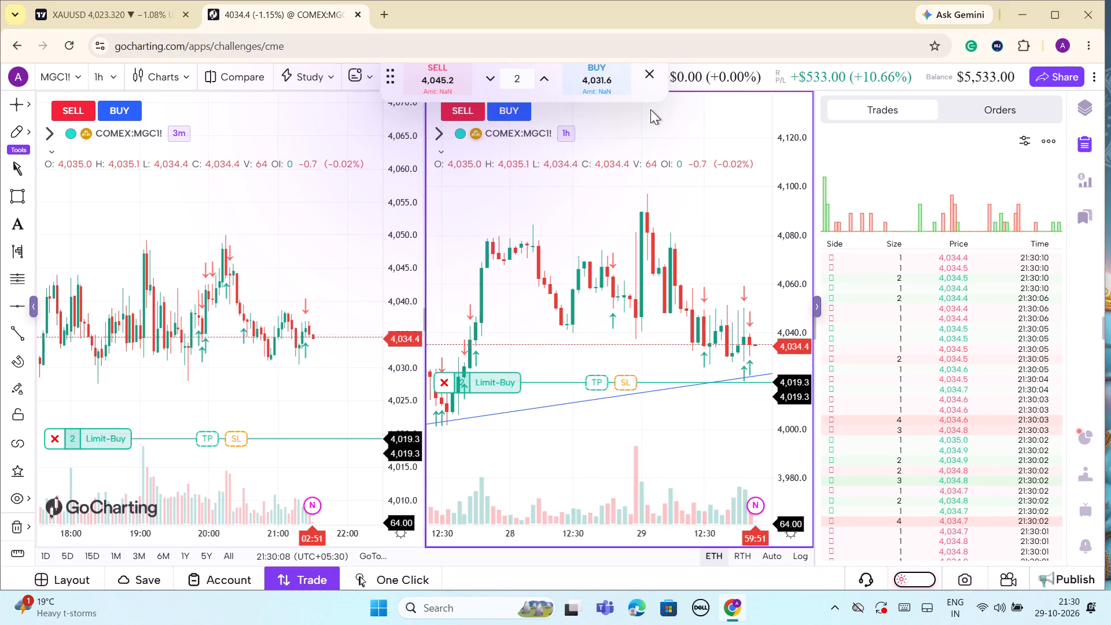
Add a stop loss to the limit buy order at about 4,001, 183 ticks below the entry.
drag(679, 423, 672, 420)
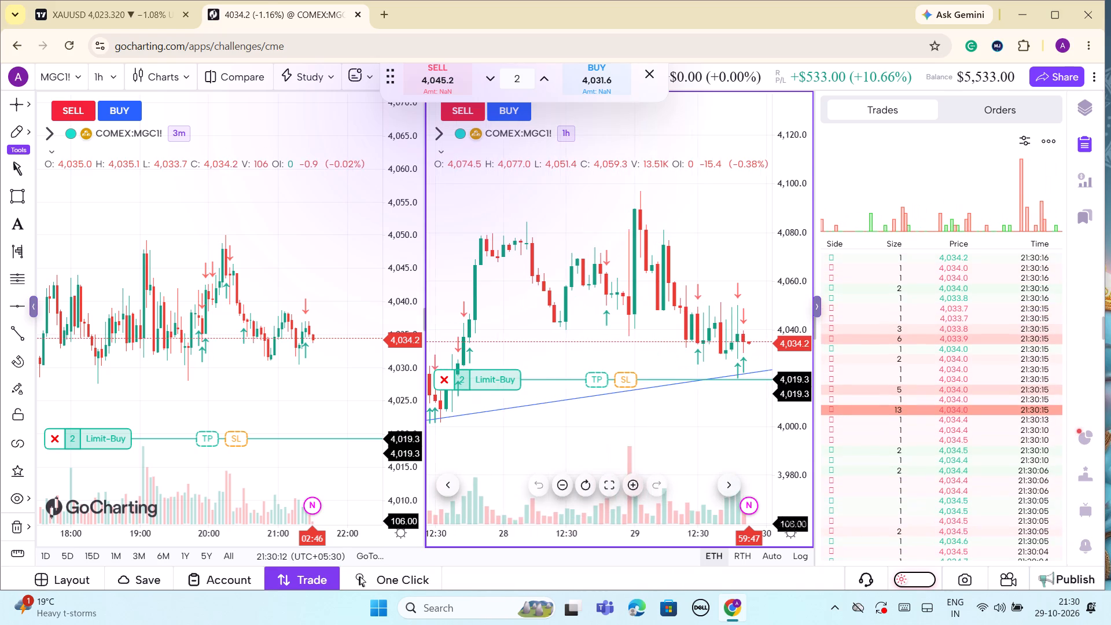
drag(672, 420, 604, 410)
drag(625, 373, 625, 389)
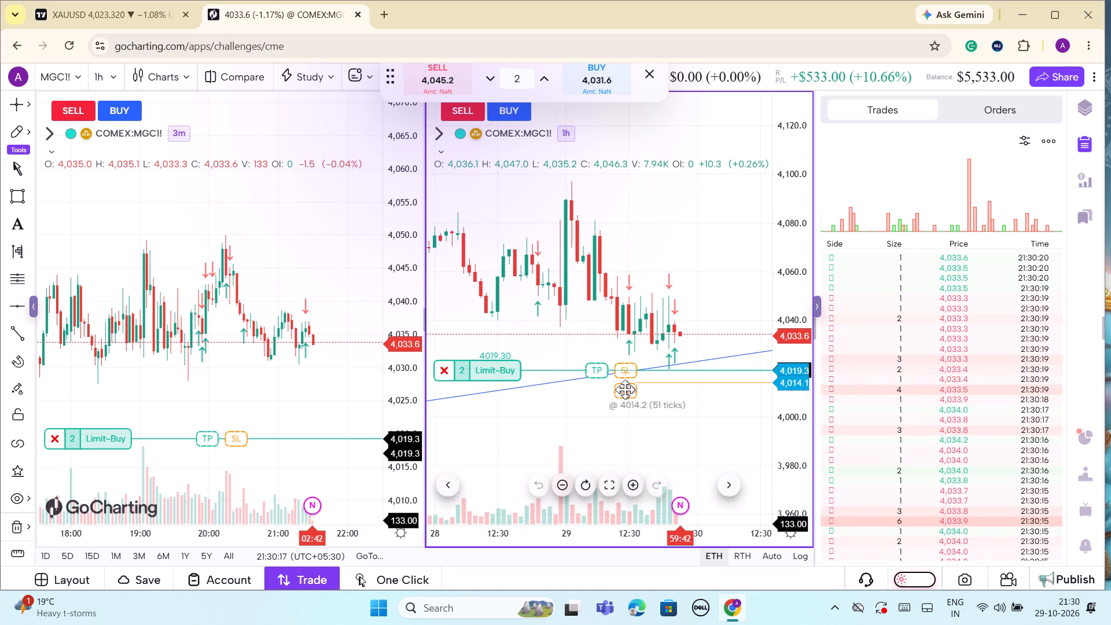
drag(625, 389, 625, 399)
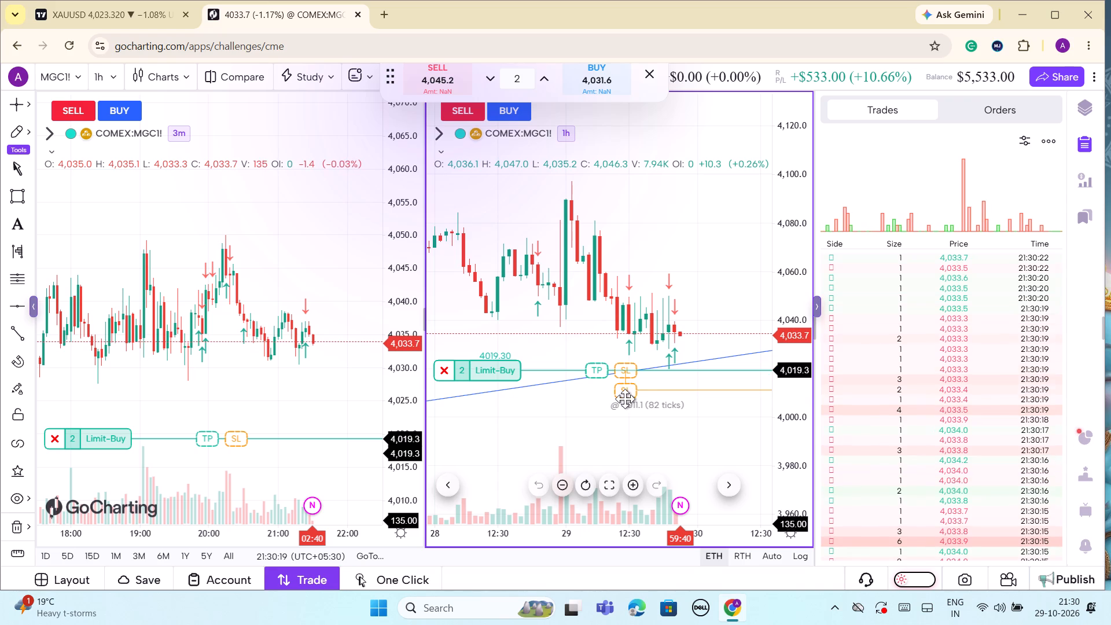
drag(625, 399, 624, 410)
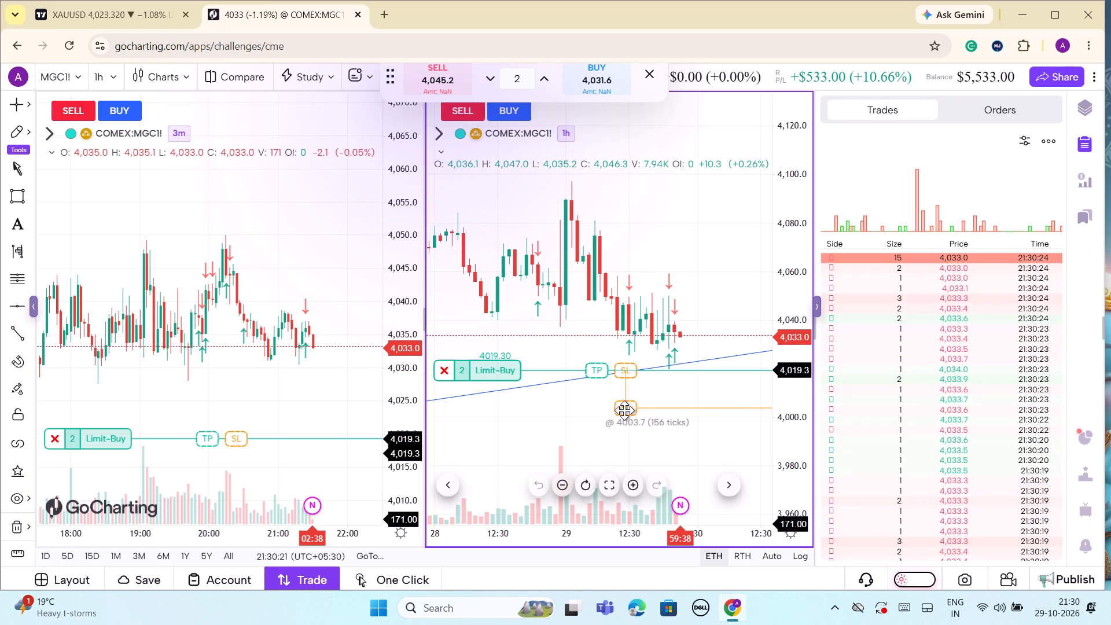
drag(624, 410, 626, 416)
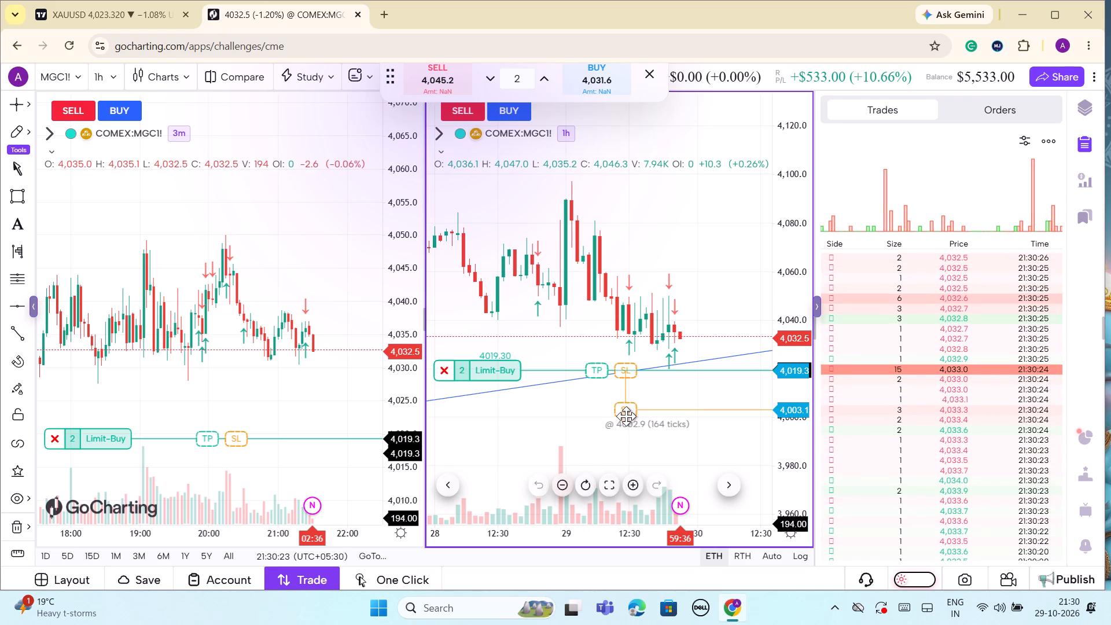
drag(626, 416, 626, 417)
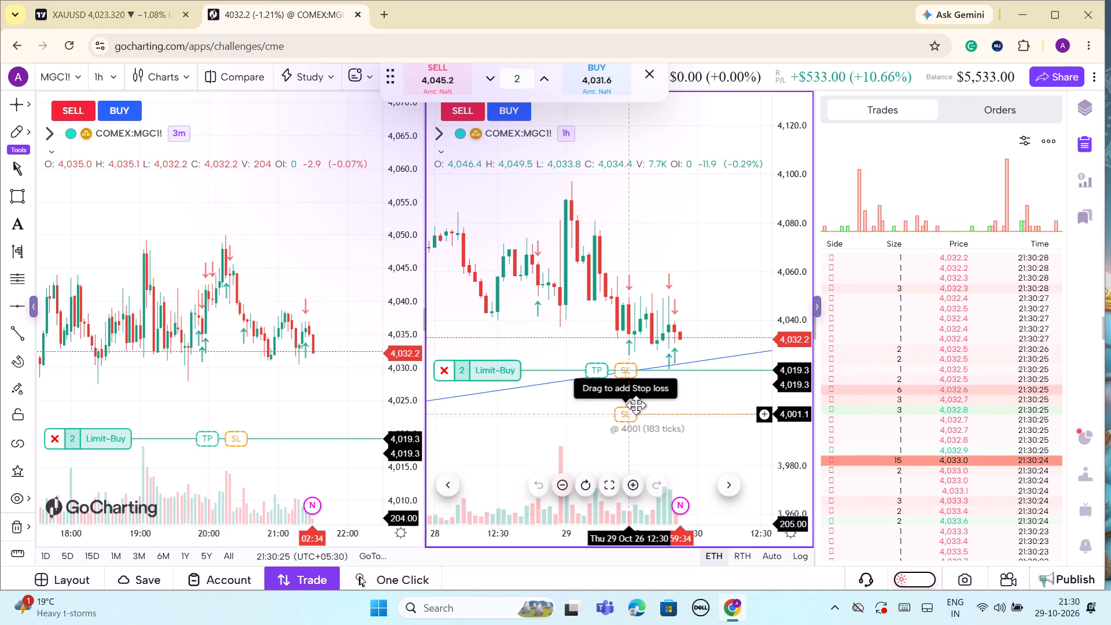
Add a take profit to the limit buy order at about 4,121.6, 1023 ticks above the entry.
drag(598, 371, 597, 361)
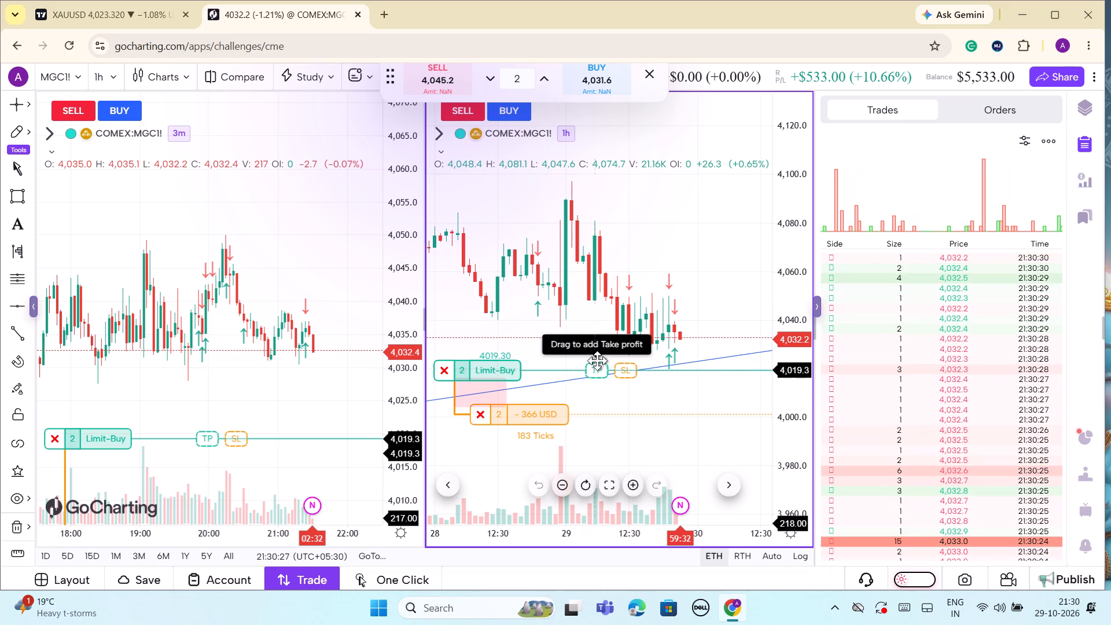
drag(597, 361, 609, 168)
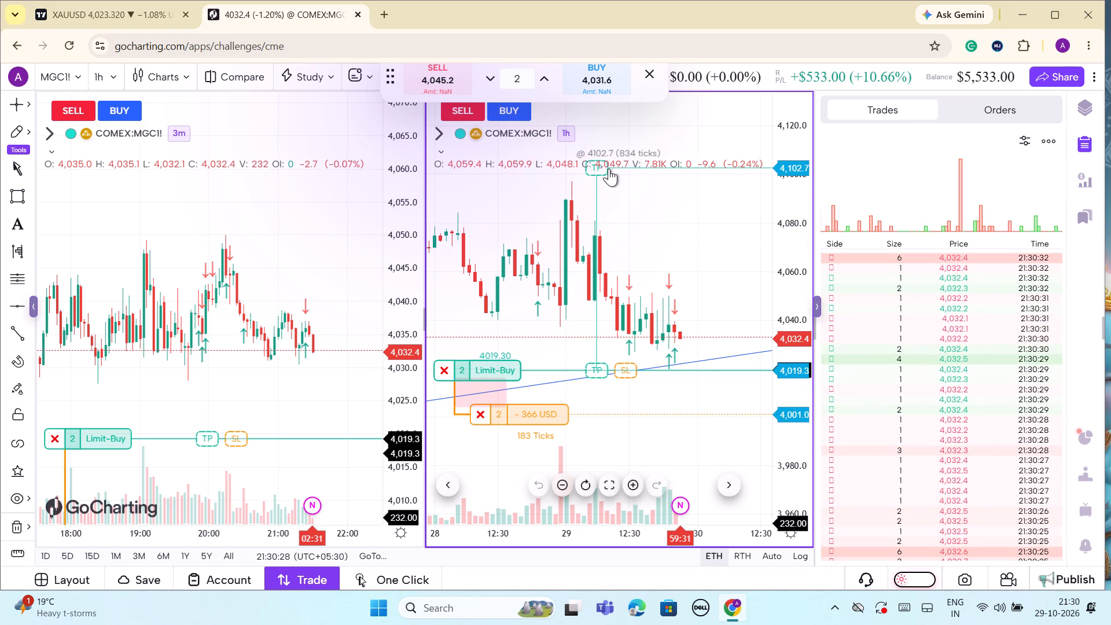
drag(609, 168, 615, 122)
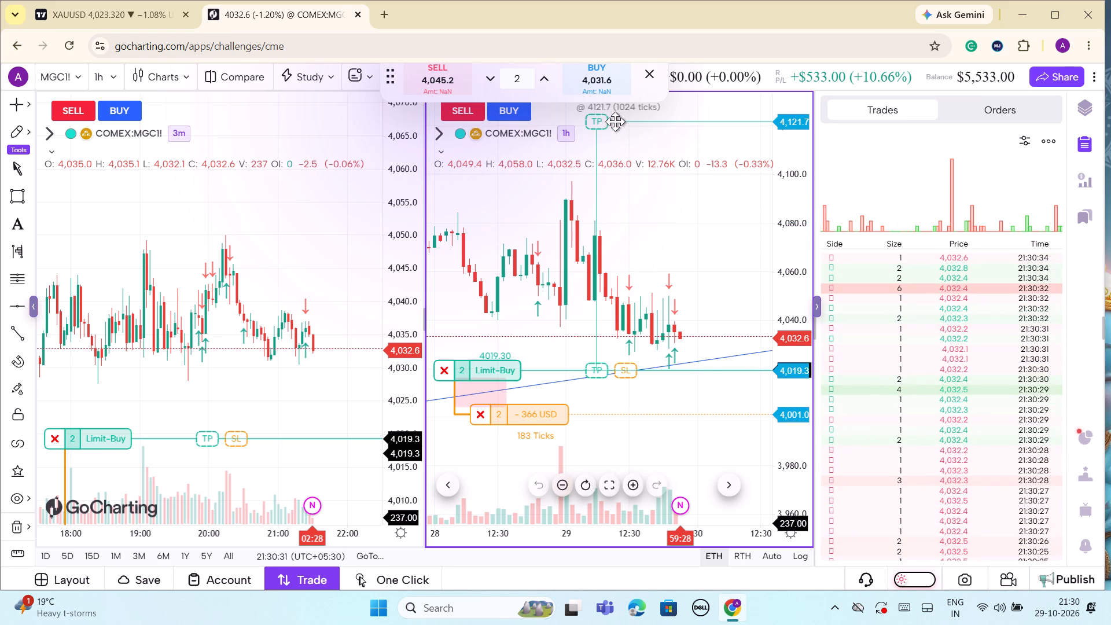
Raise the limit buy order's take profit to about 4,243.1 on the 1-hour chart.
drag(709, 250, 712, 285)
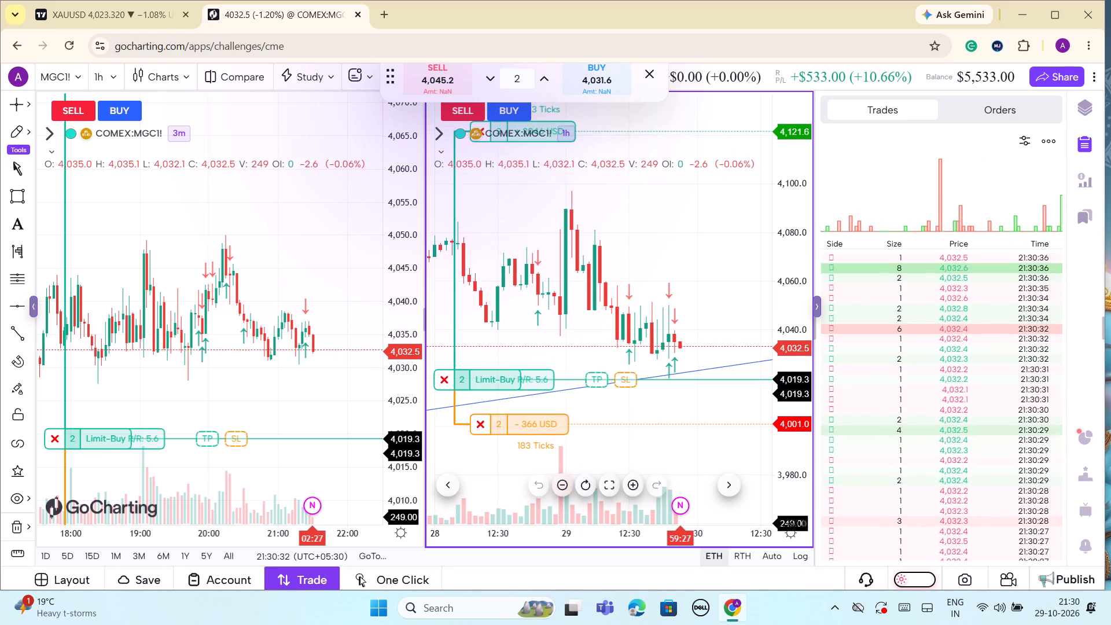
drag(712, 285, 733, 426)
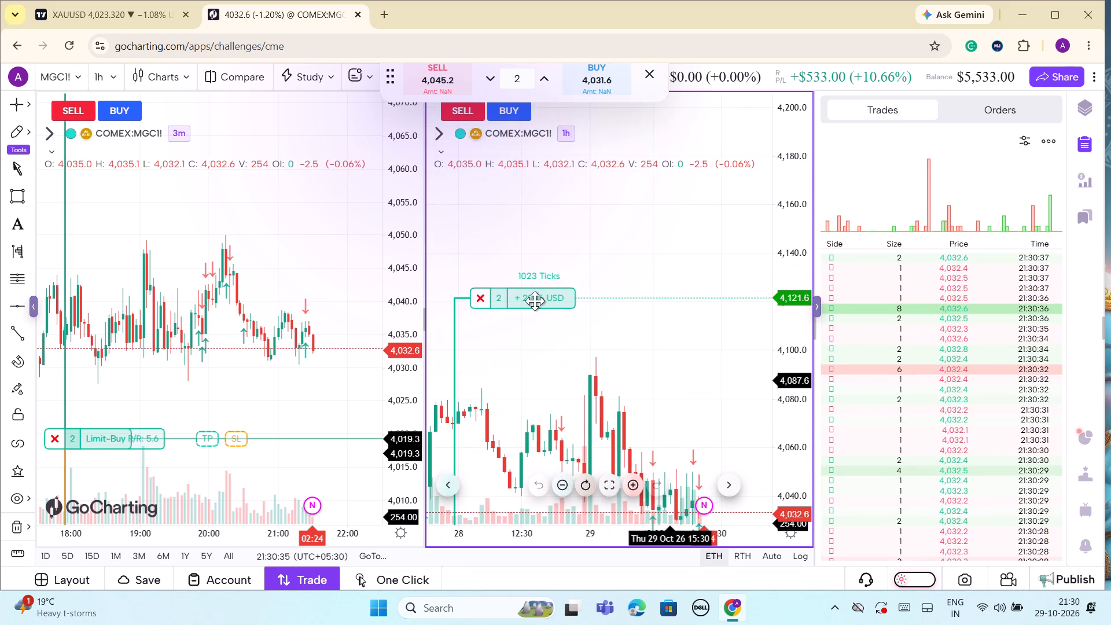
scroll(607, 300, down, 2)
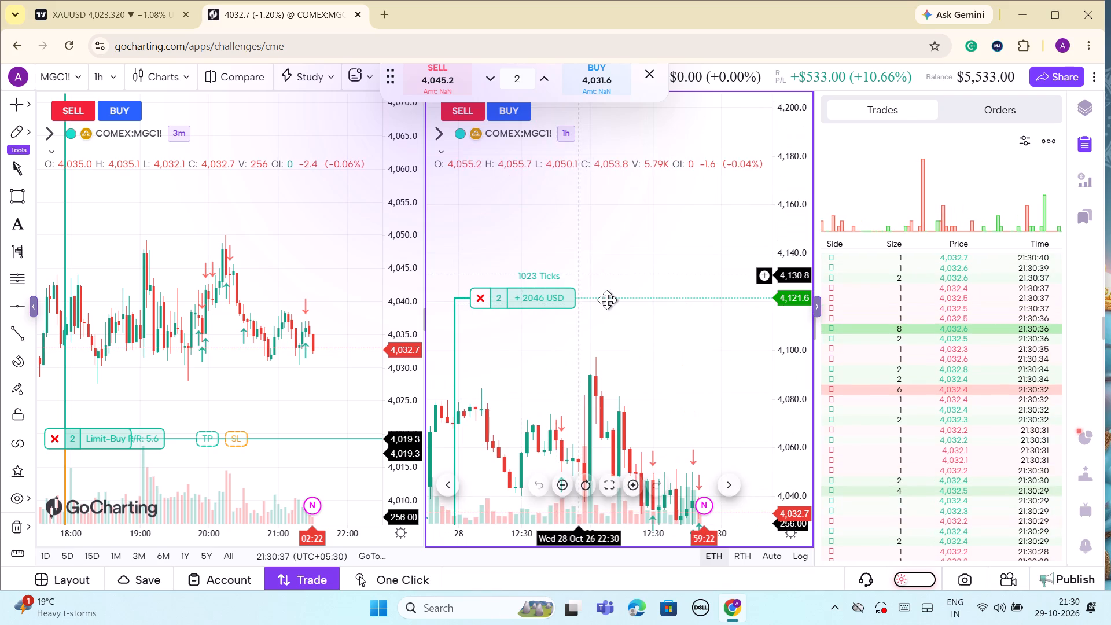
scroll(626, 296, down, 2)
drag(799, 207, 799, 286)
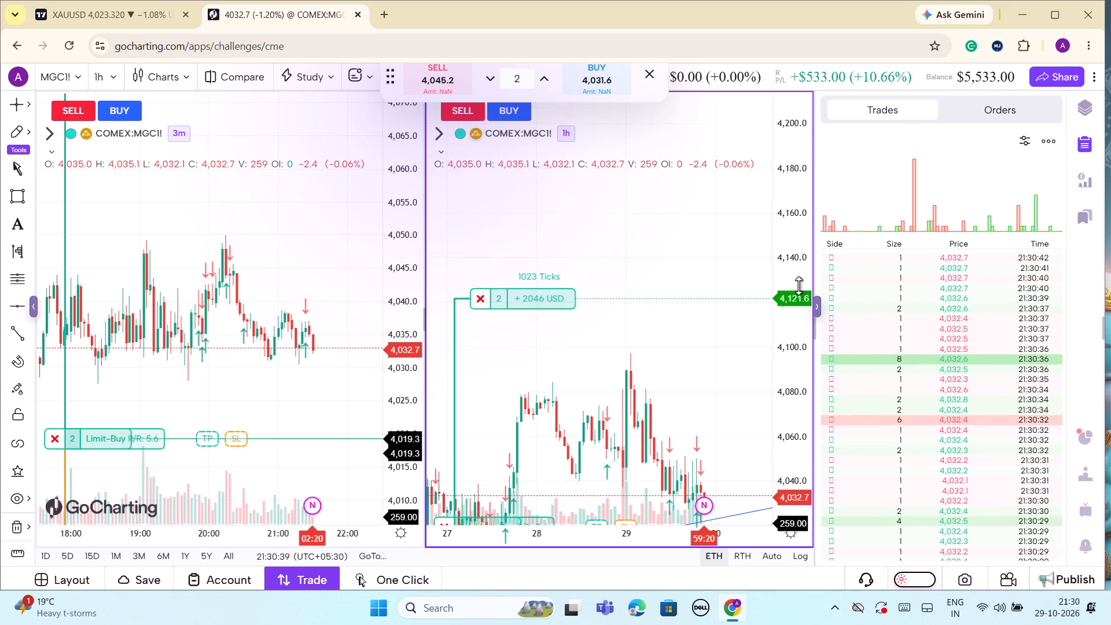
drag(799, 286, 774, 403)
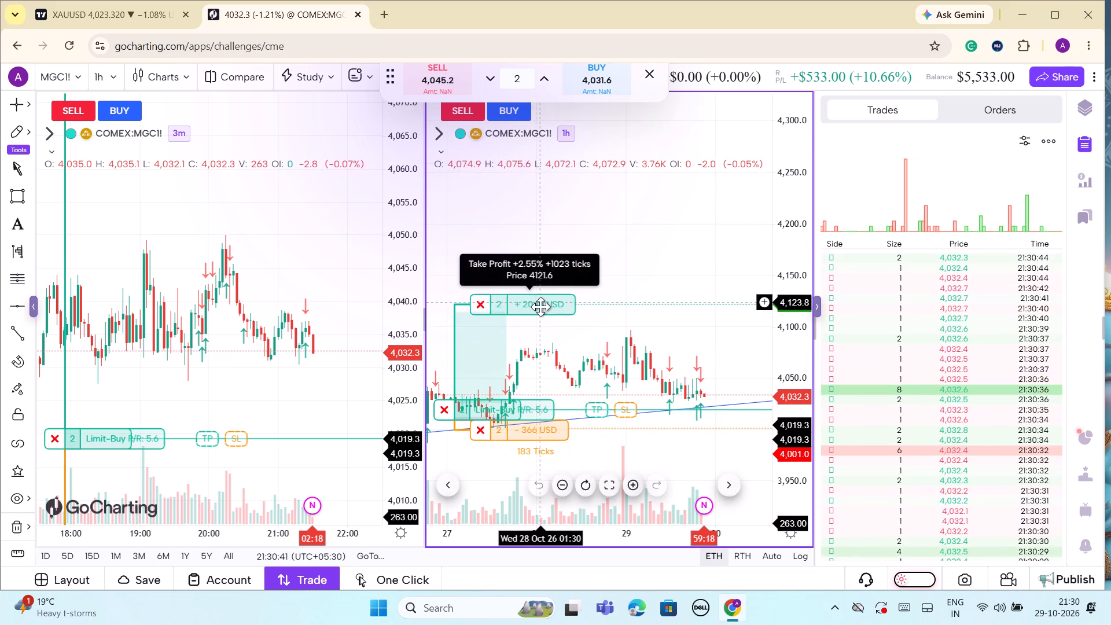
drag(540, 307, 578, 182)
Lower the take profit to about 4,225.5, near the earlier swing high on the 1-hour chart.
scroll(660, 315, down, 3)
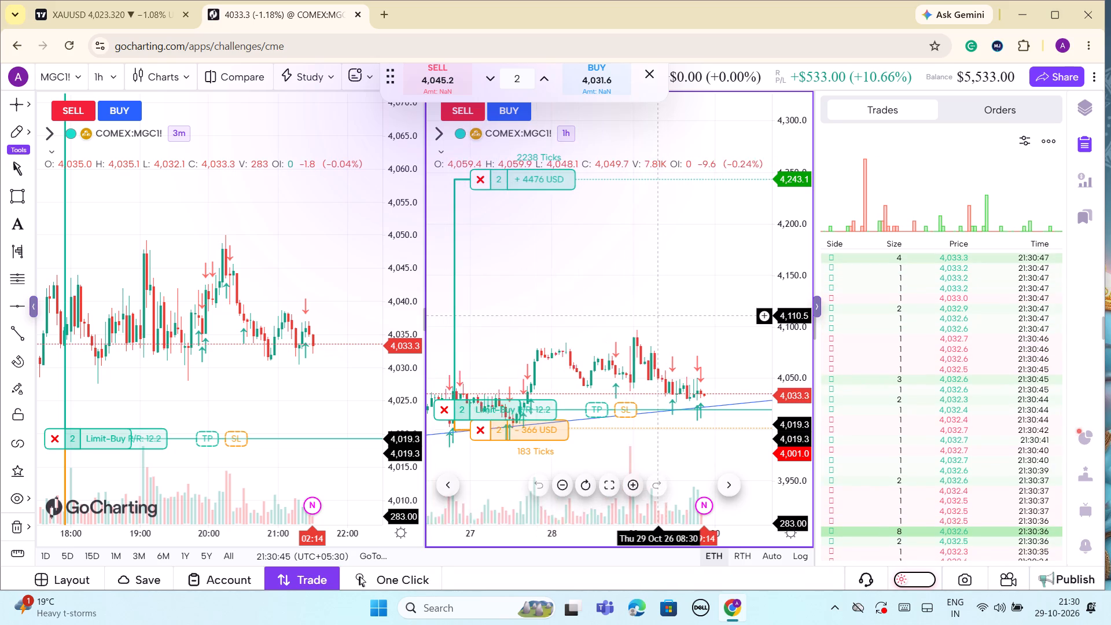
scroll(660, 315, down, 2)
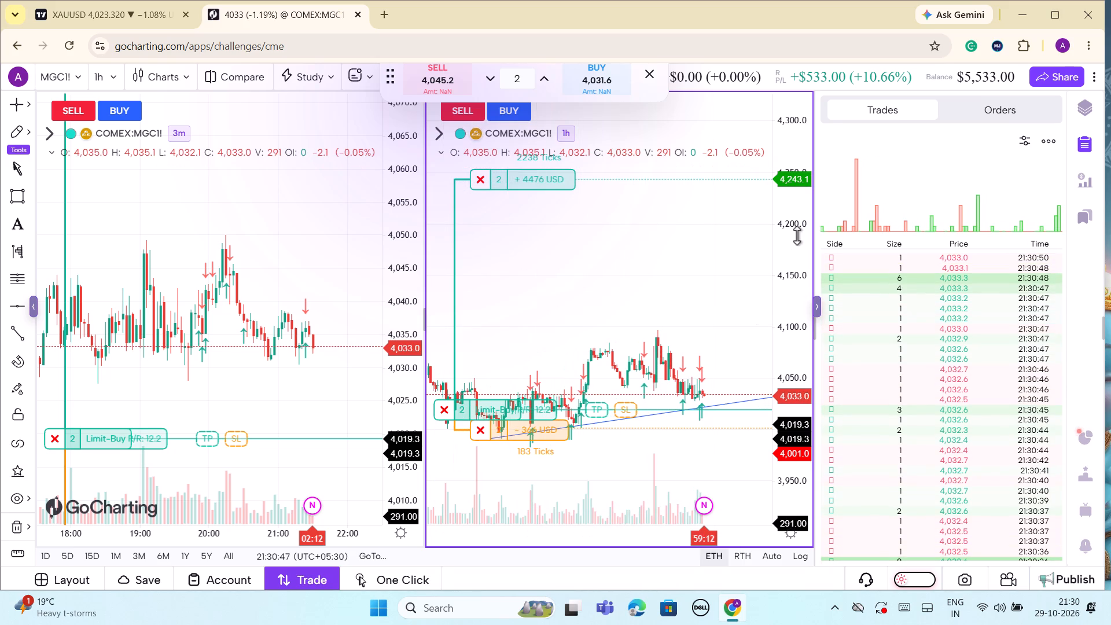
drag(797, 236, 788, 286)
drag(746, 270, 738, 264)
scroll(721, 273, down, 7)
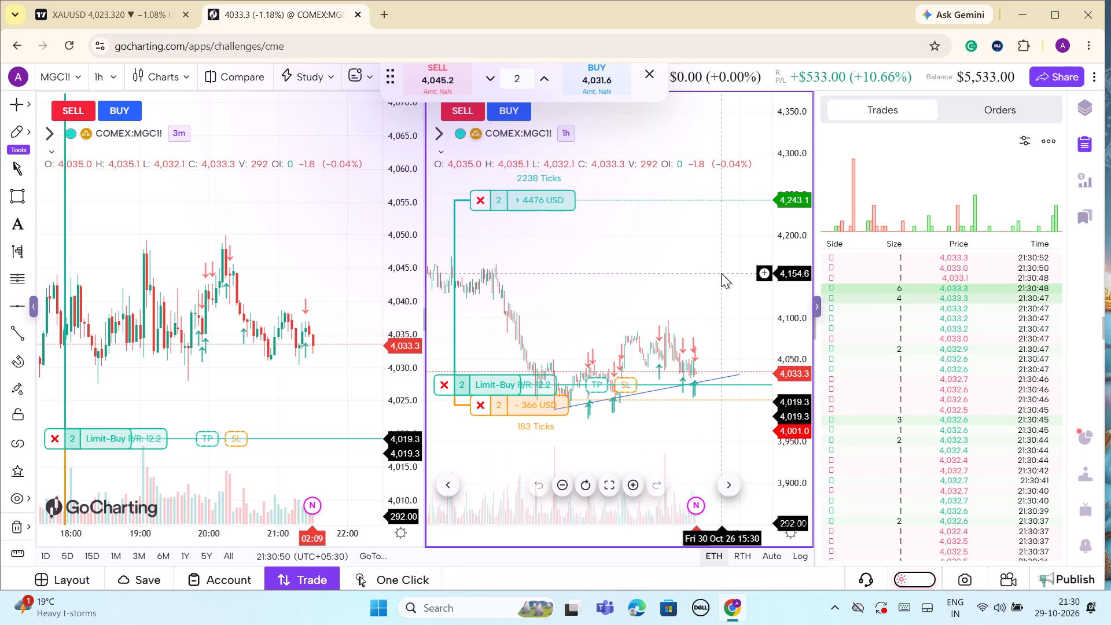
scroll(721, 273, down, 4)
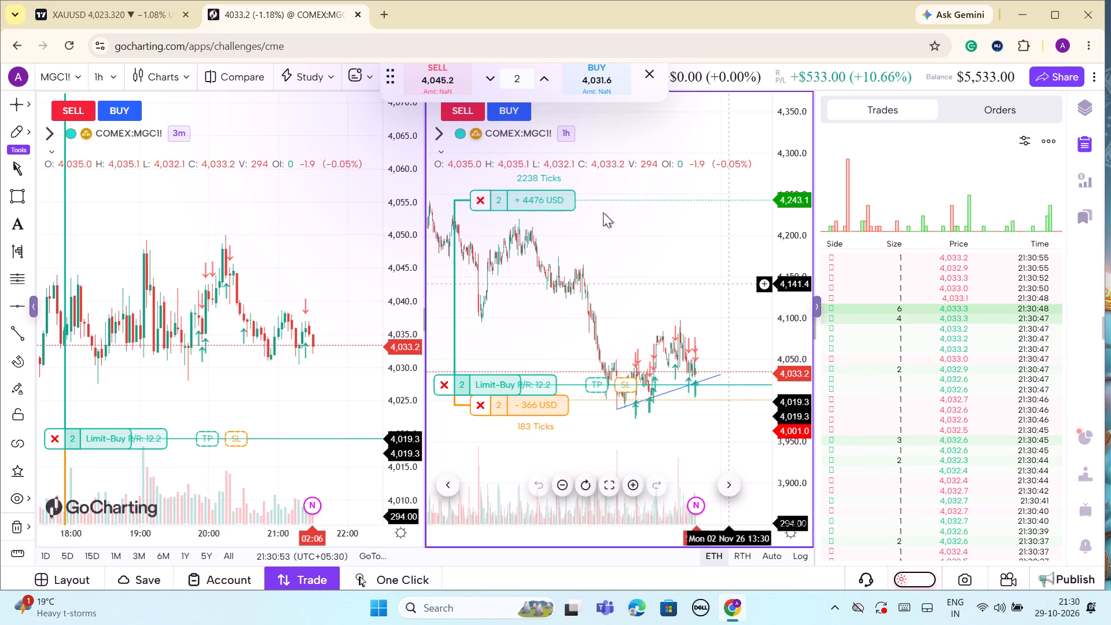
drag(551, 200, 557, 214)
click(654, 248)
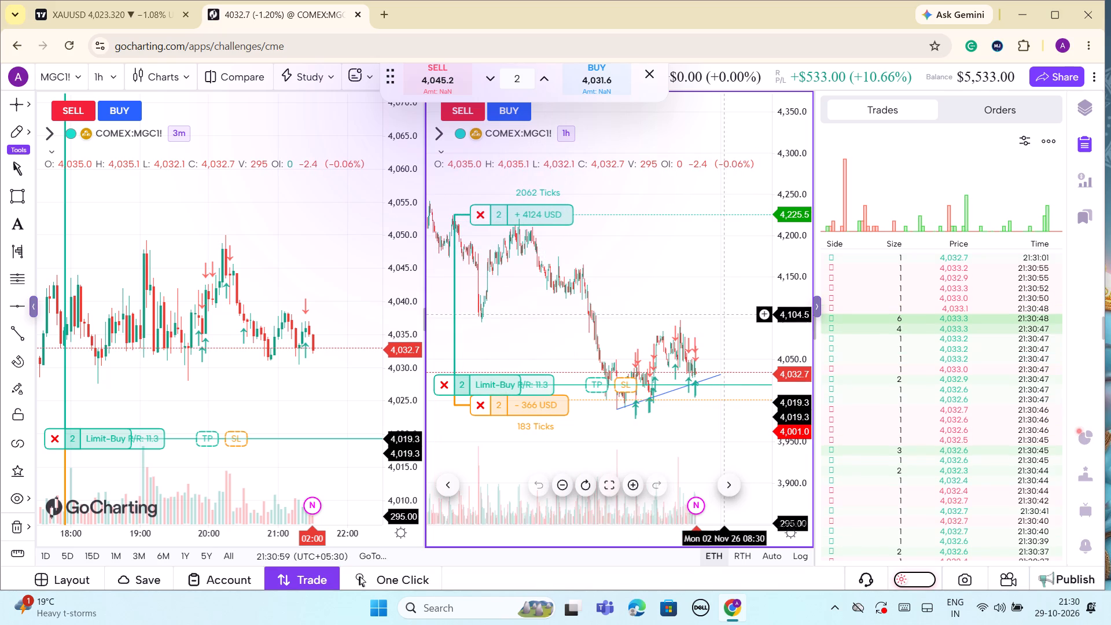
Lower the limit buy order's take profit to about 4,116.6, 973 ticks above the entry, on the 1-hour chart.
scroll(725, 297, up, 2)
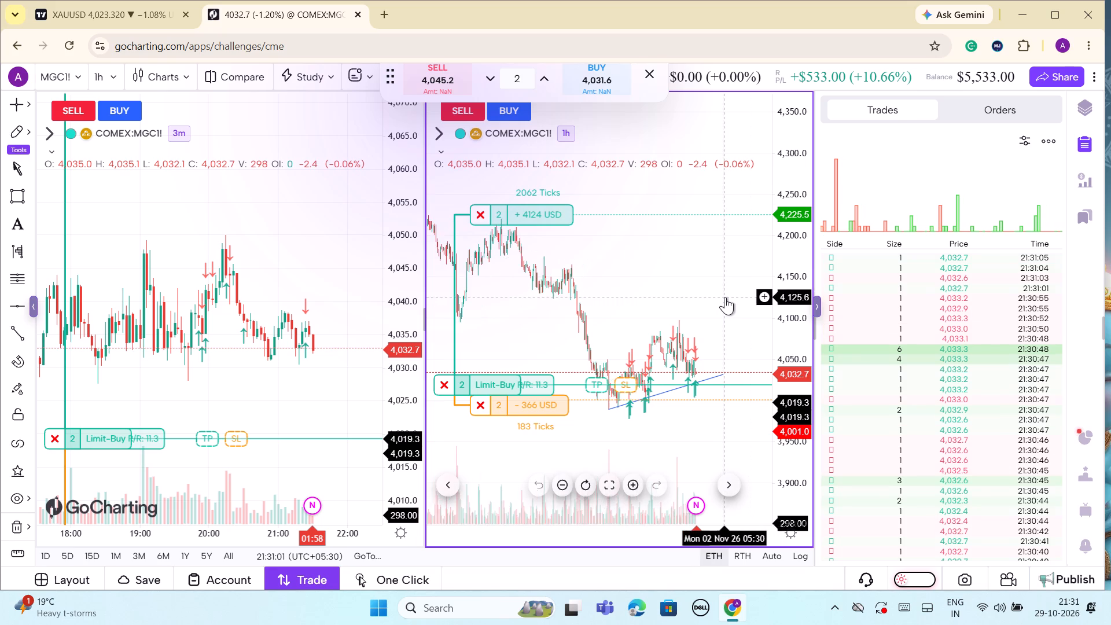
scroll(725, 297, up, 2)
scroll(726, 297, down, 3)
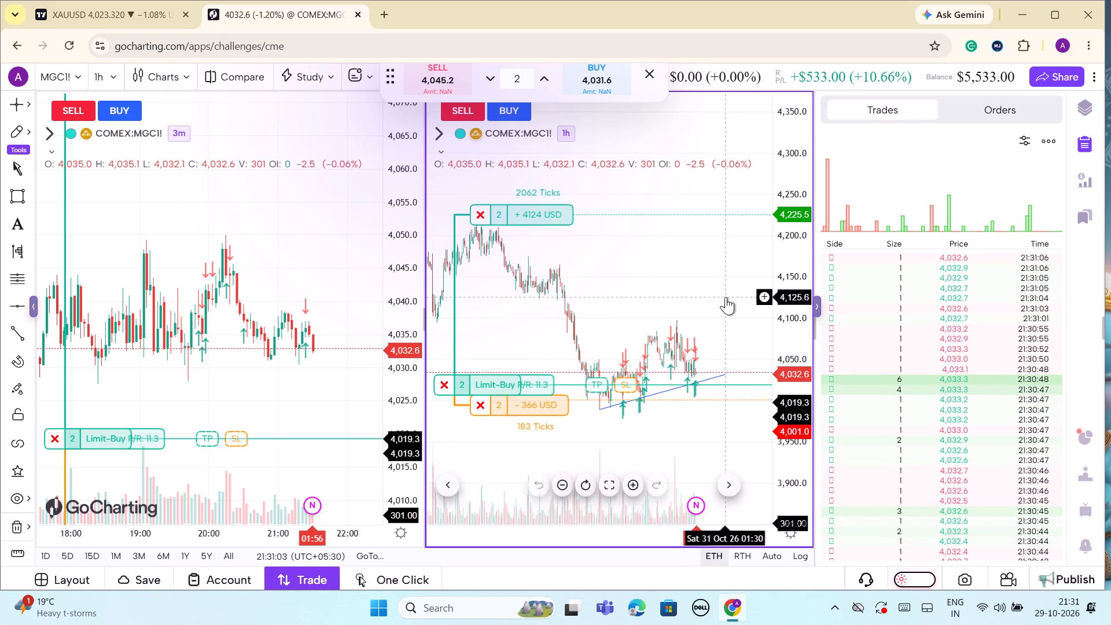
drag(543, 211, 539, 297)
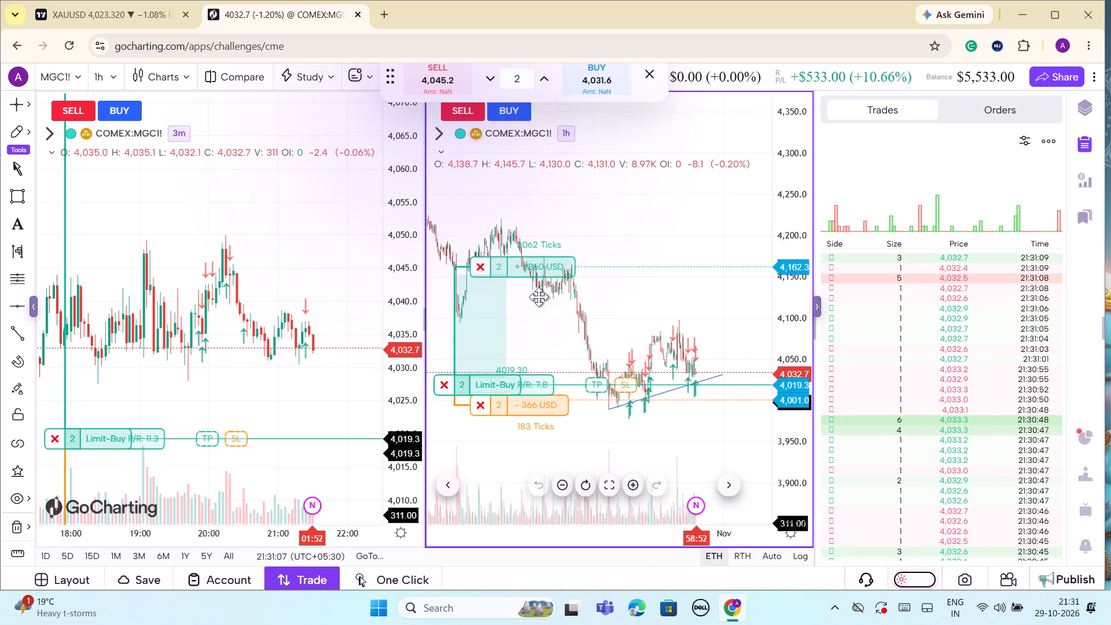
drag(539, 297, 539, 301)
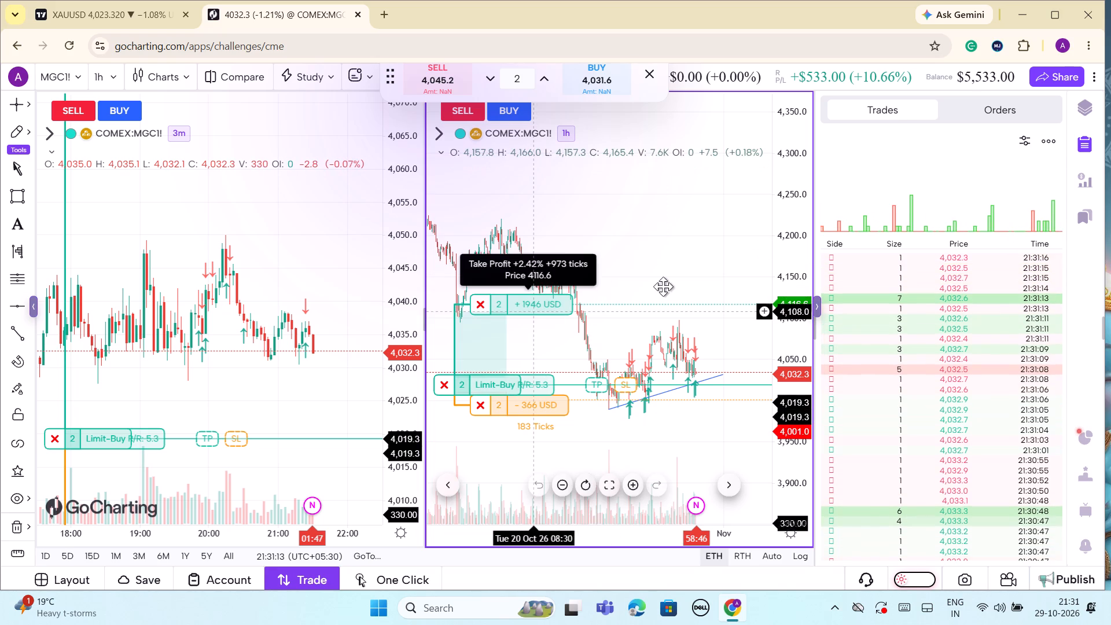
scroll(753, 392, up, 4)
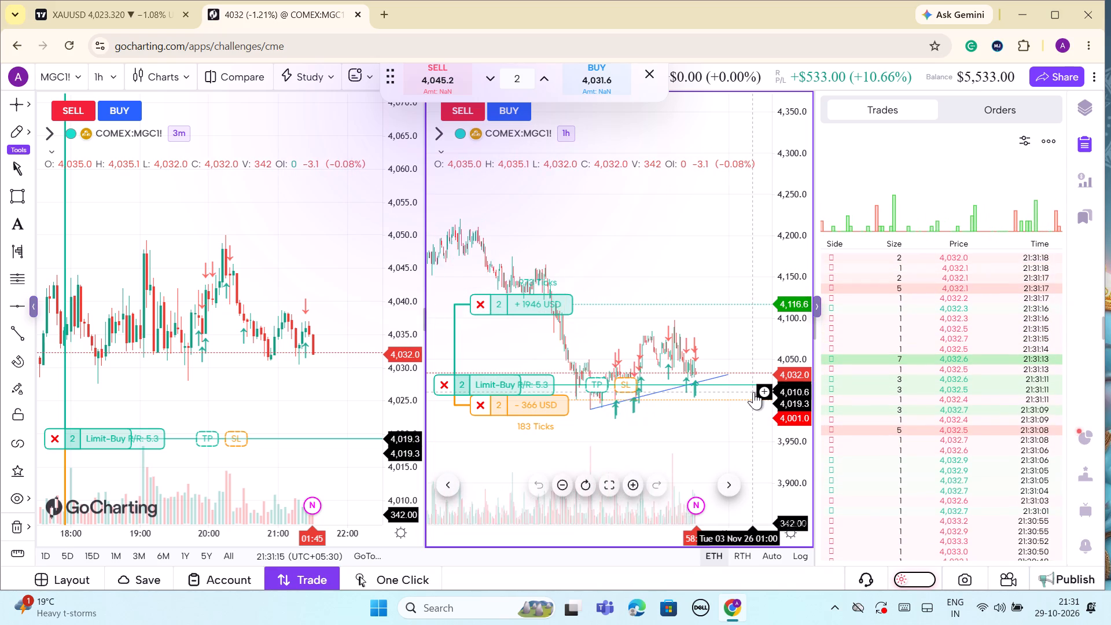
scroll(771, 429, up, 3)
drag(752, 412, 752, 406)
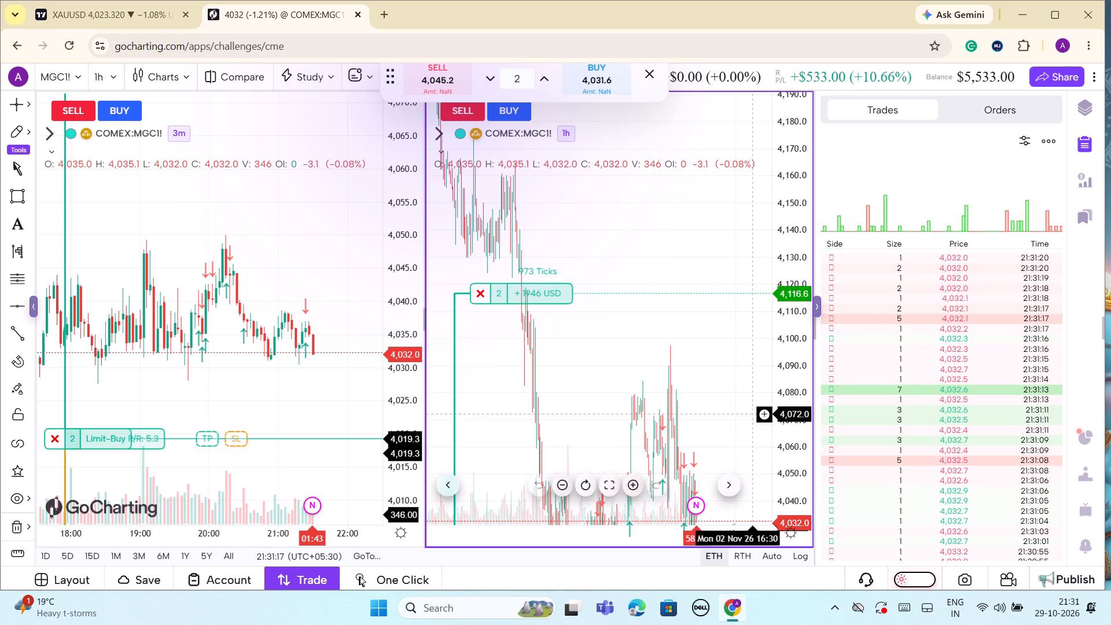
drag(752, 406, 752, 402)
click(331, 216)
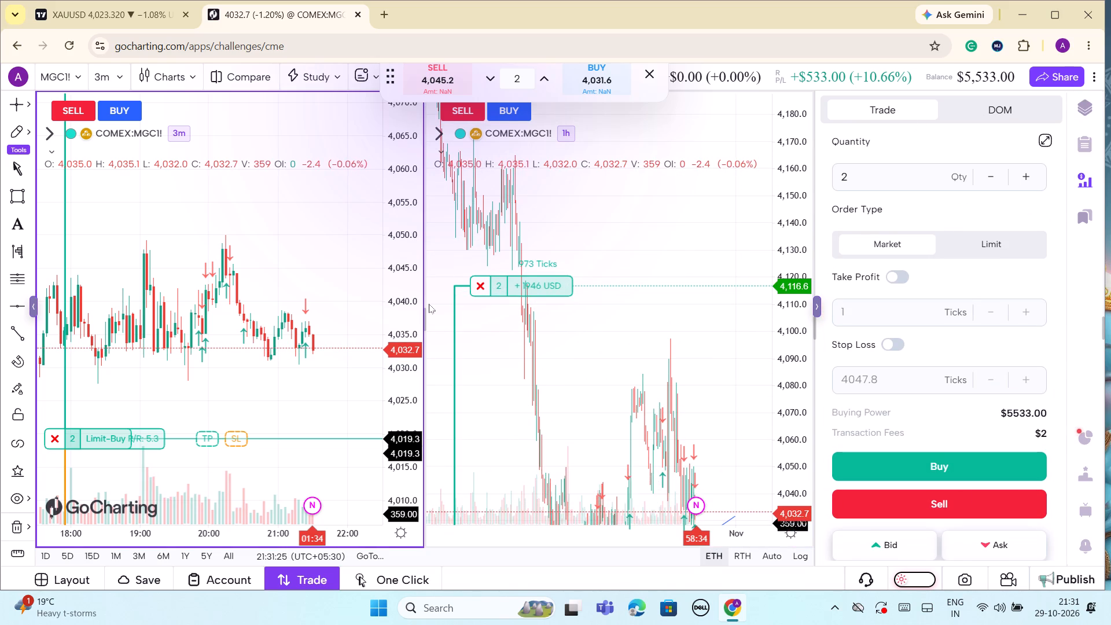
Close the GoCharting page and return to the XAUUSD chart in TradingView.
click(356, 16)
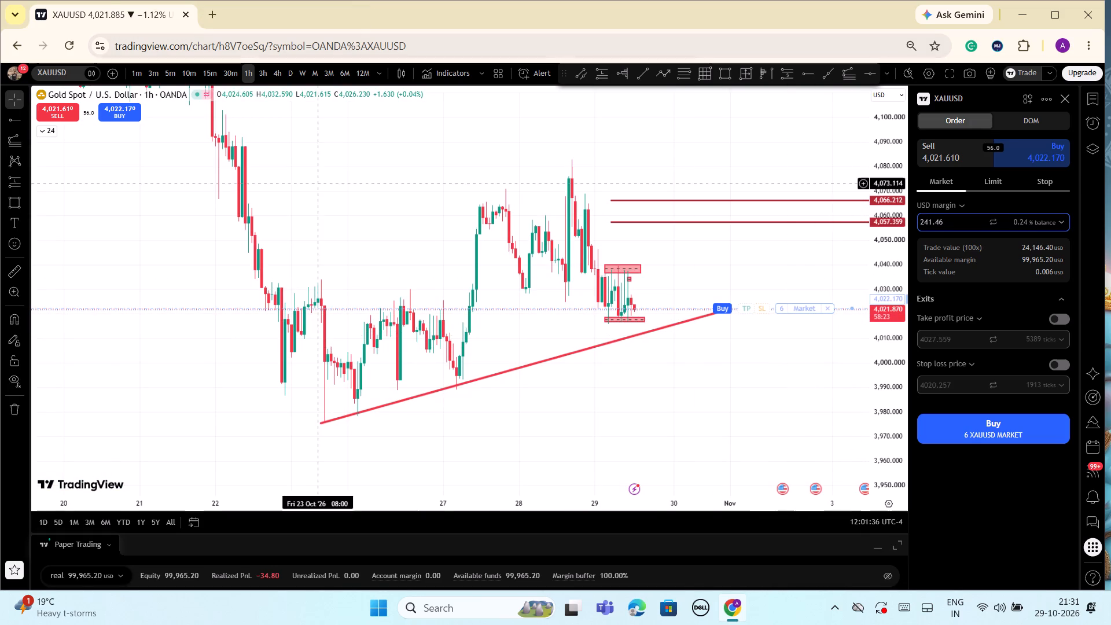
Place a market sell order for 6 XAUUSD with stop loss at 4,028.675 and take profit at 4,012.535.
click(69, 114)
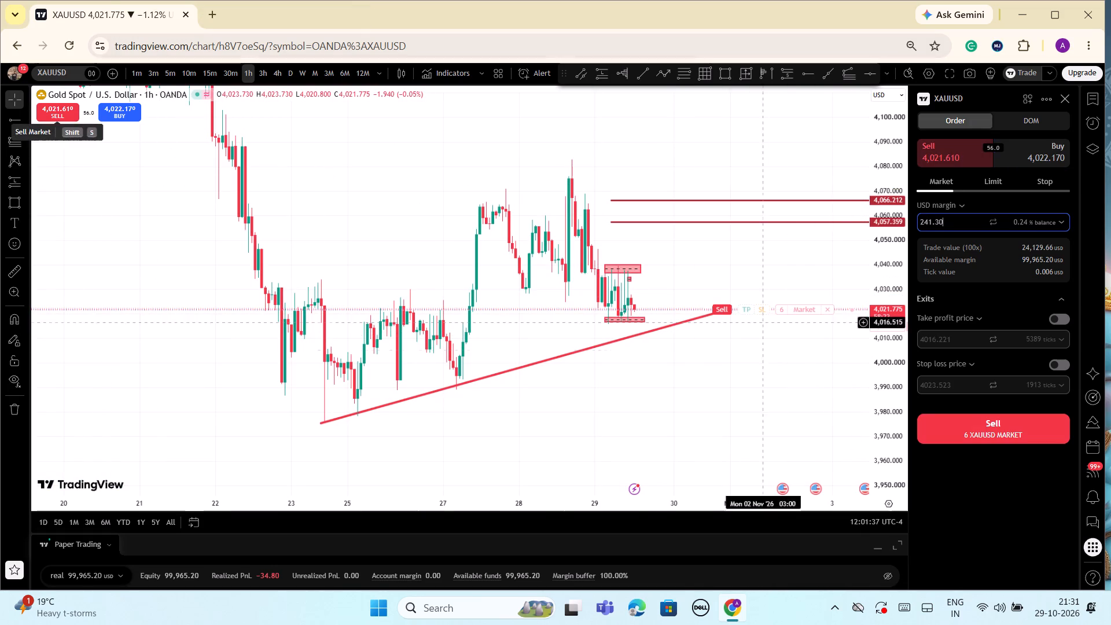
drag(764, 313, 762, 306)
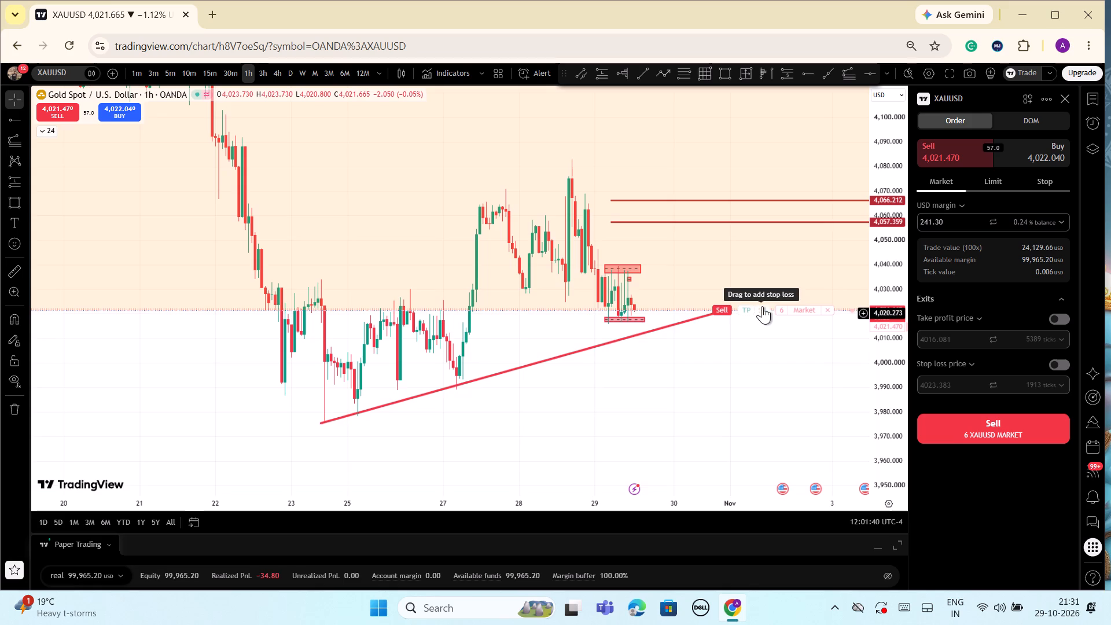
drag(762, 306, 762, 293)
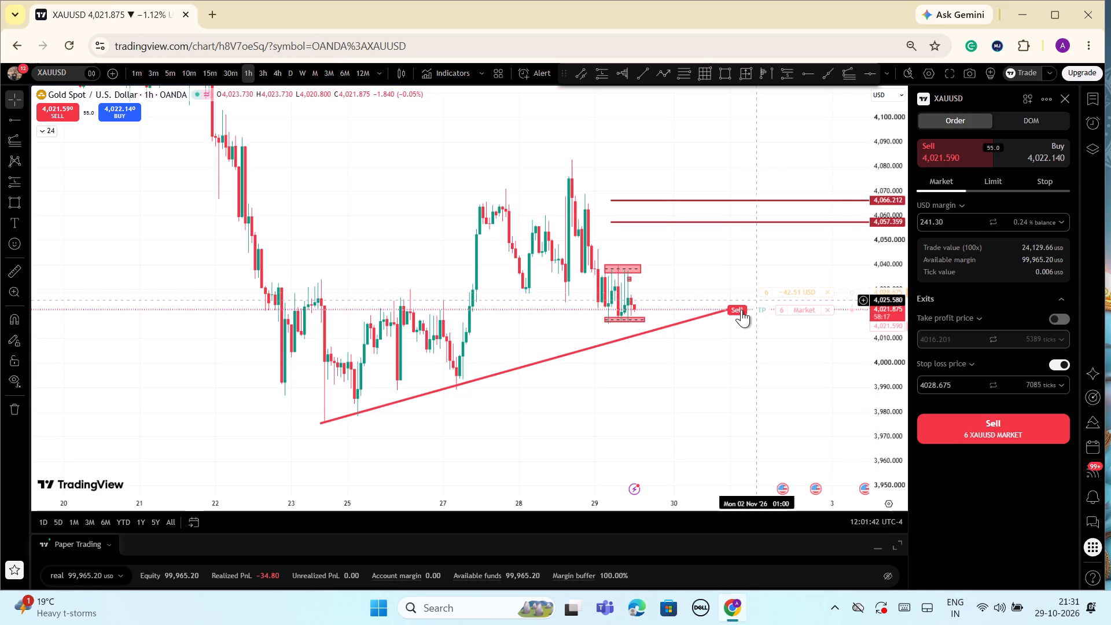
drag(737, 312, 734, 327)
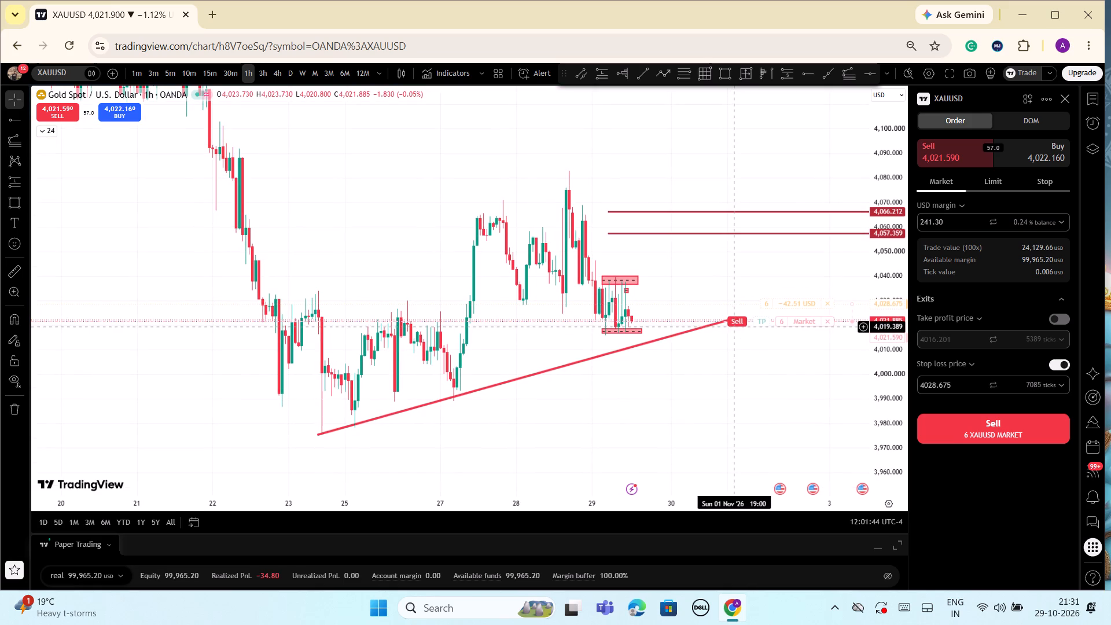
drag(738, 322, 737, 337)
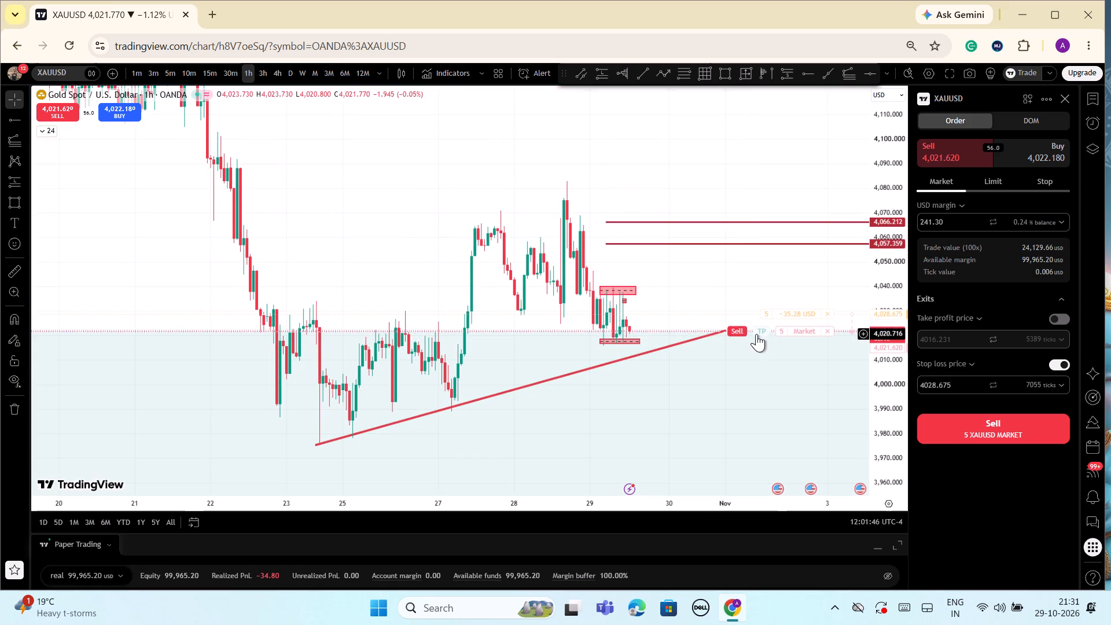
drag(762, 334, 755, 354)
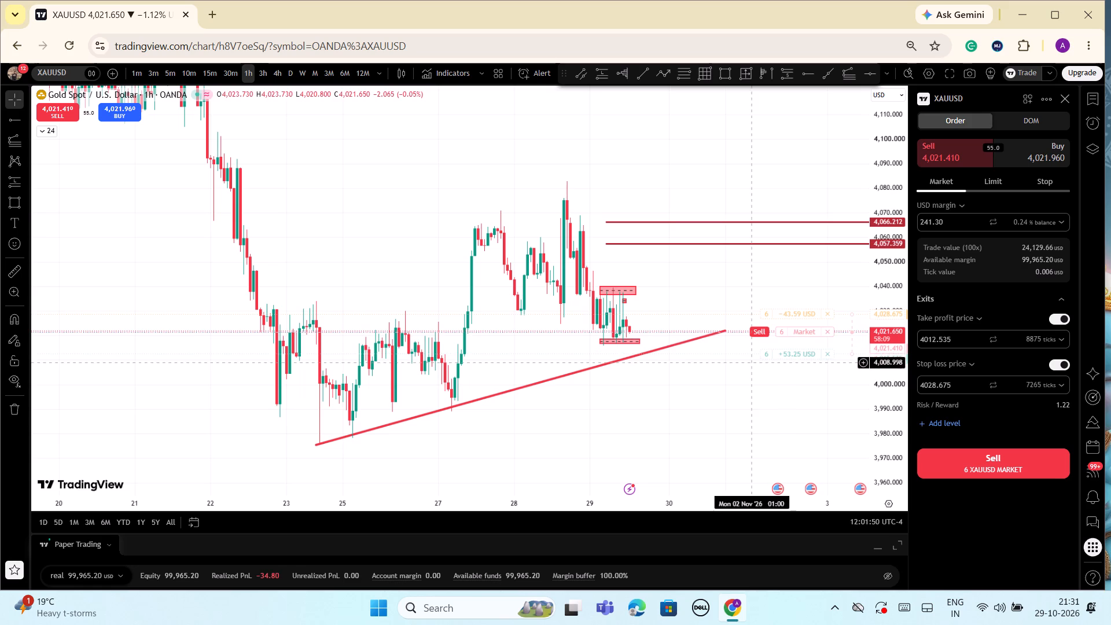
click(760, 331)
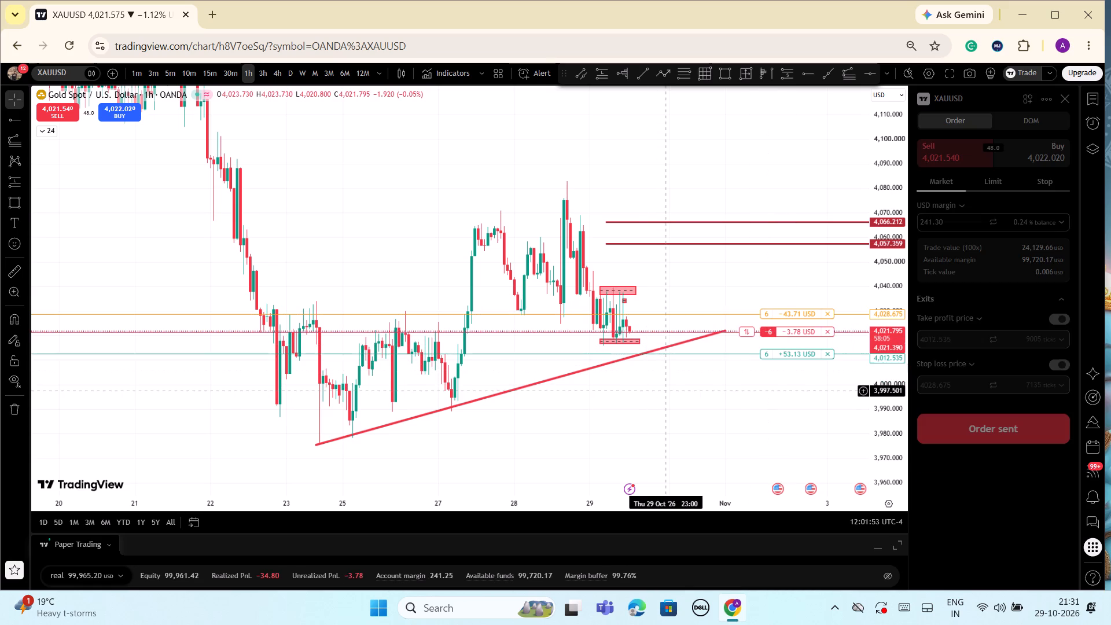
Examine the short position's entry, stop loss and take profit levels against the rising trendline on the 1-hour chart.
drag(875, 431, 878, 318)
drag(812, 264, 822, 208)
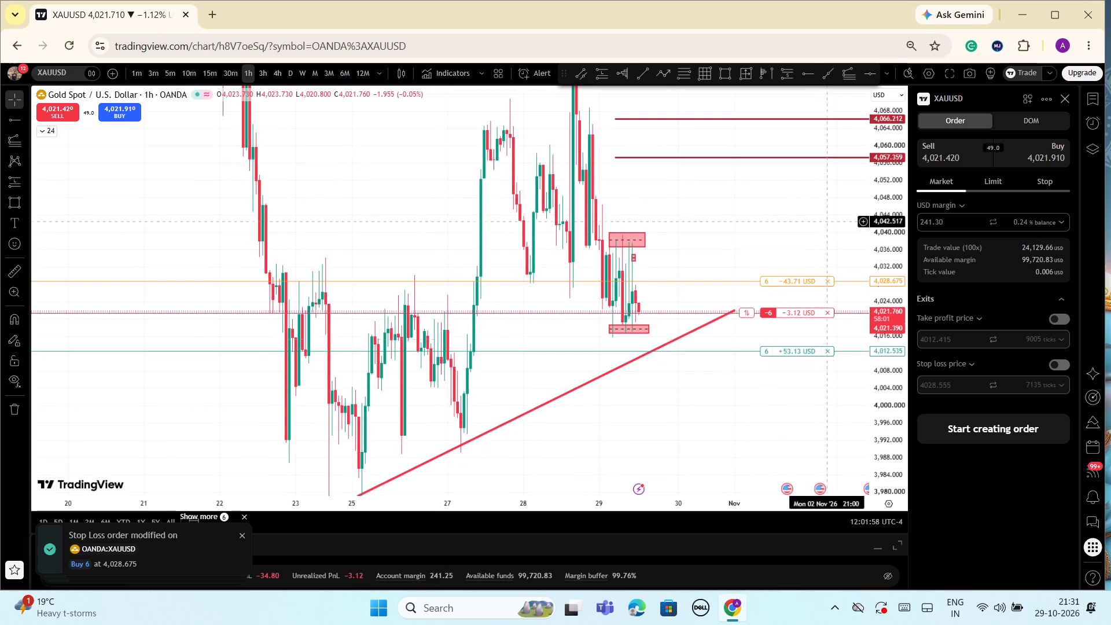
drag(890, 389, 882, 440)
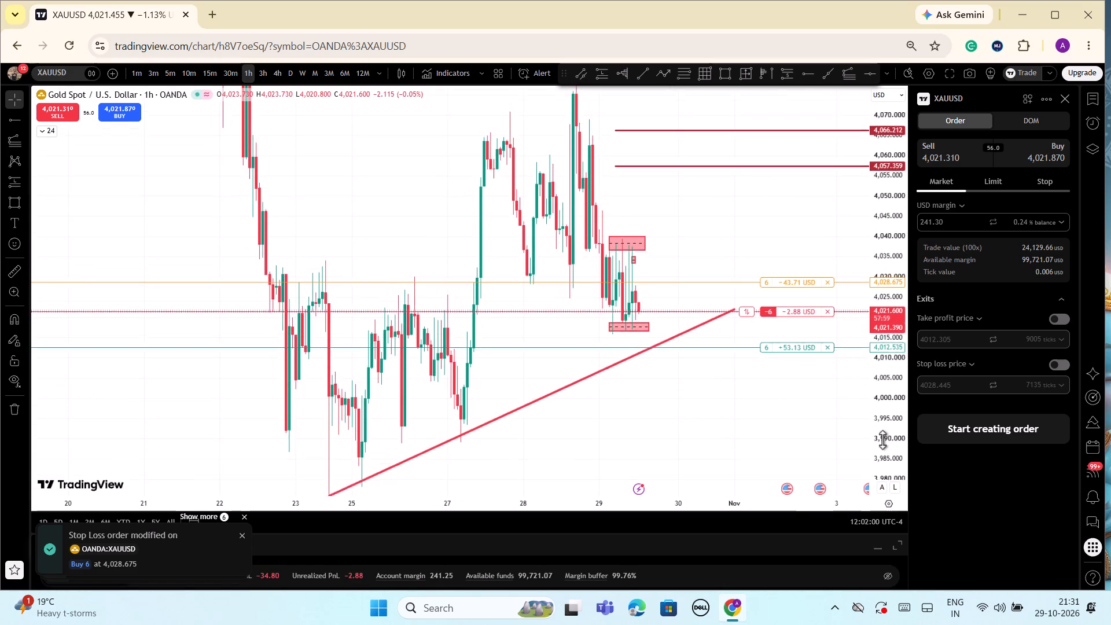
drag(882, 440, 878, 438)
scroll(793, 416, down, 2)
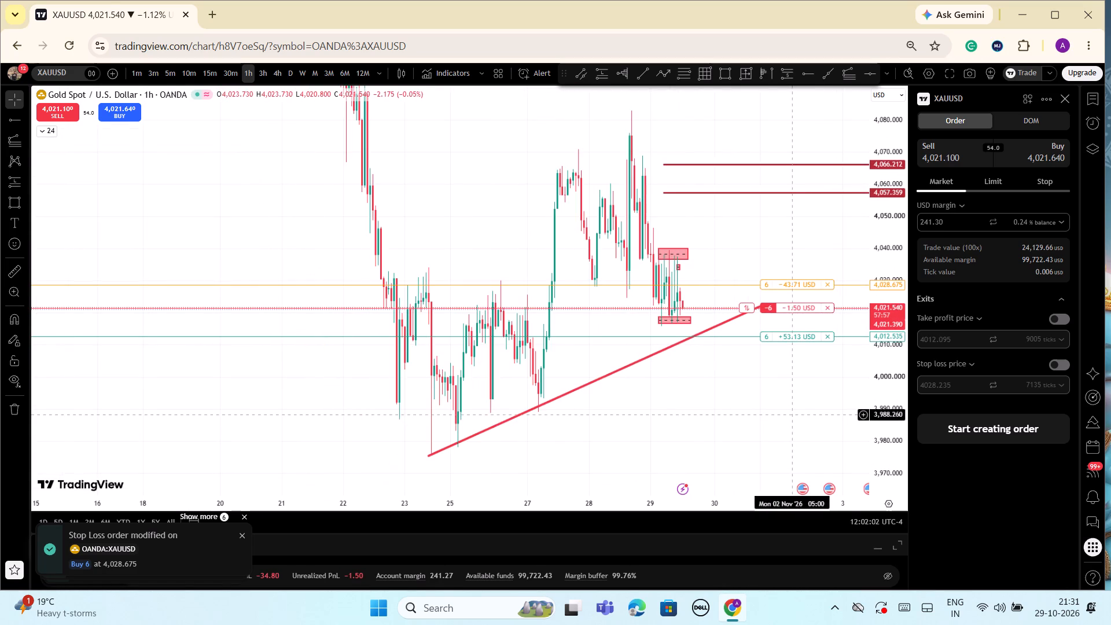
scroll(793, 413, up, 3)
drag(900, 394, 895, 416)
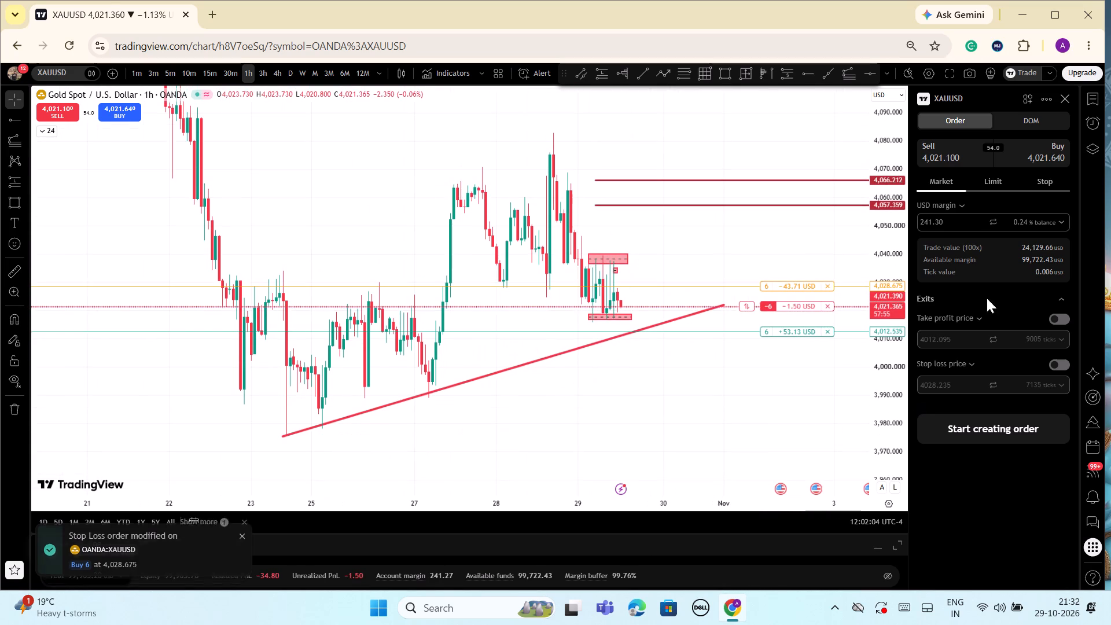
Close the order ticket and show the XAUUSD position on the 1-minute chart with the price scale fitted around its levels.
click(1066, 95)
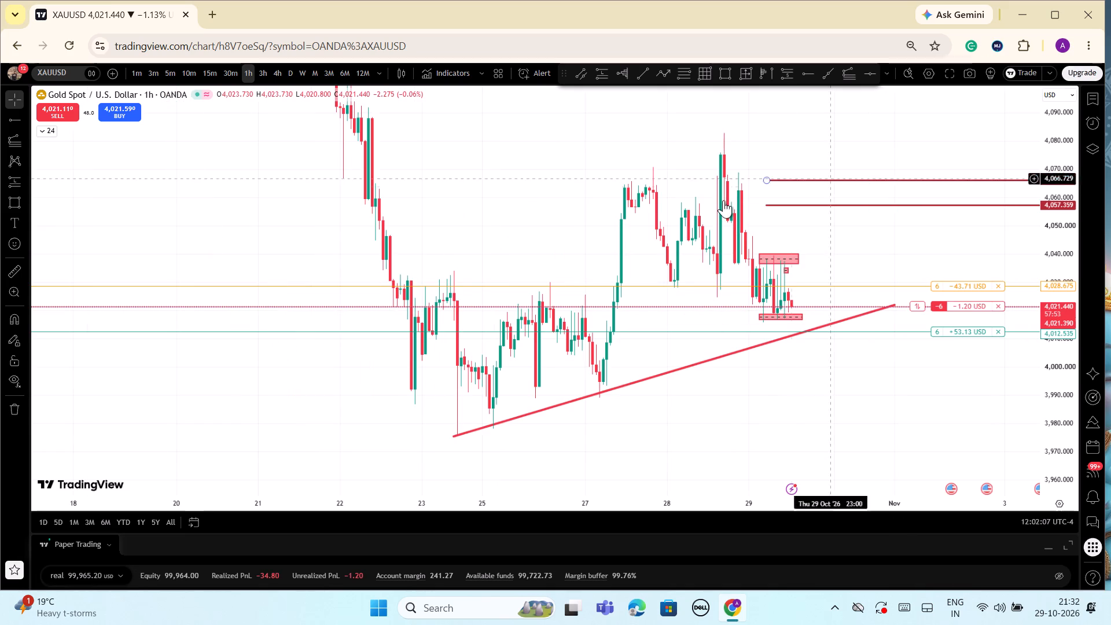
click(138, 73)
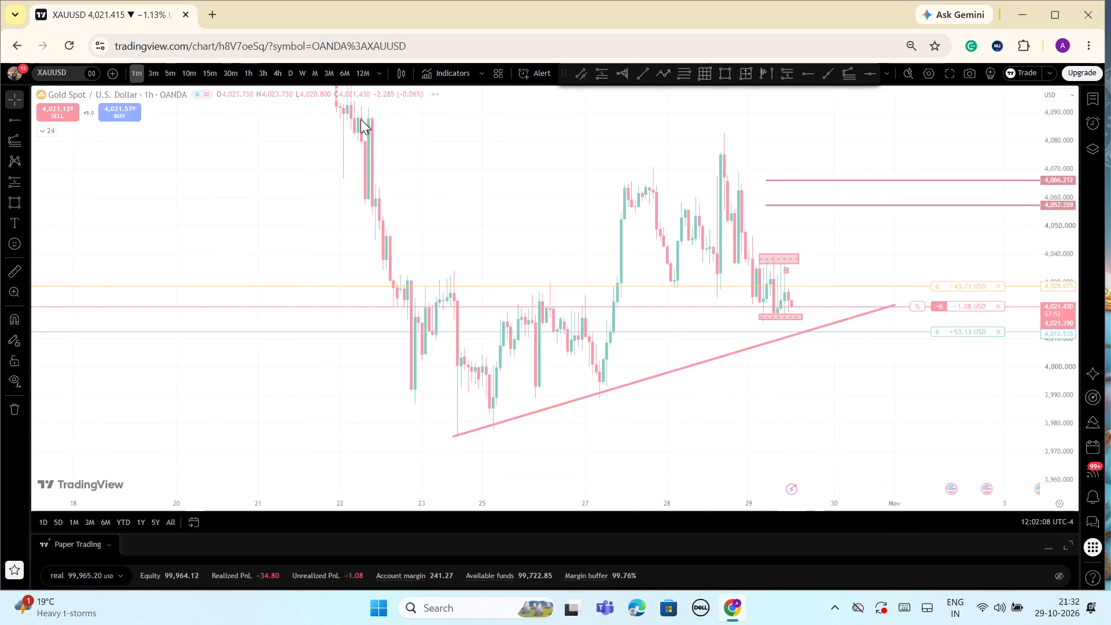
drag(1048, 418, 1043, 229)
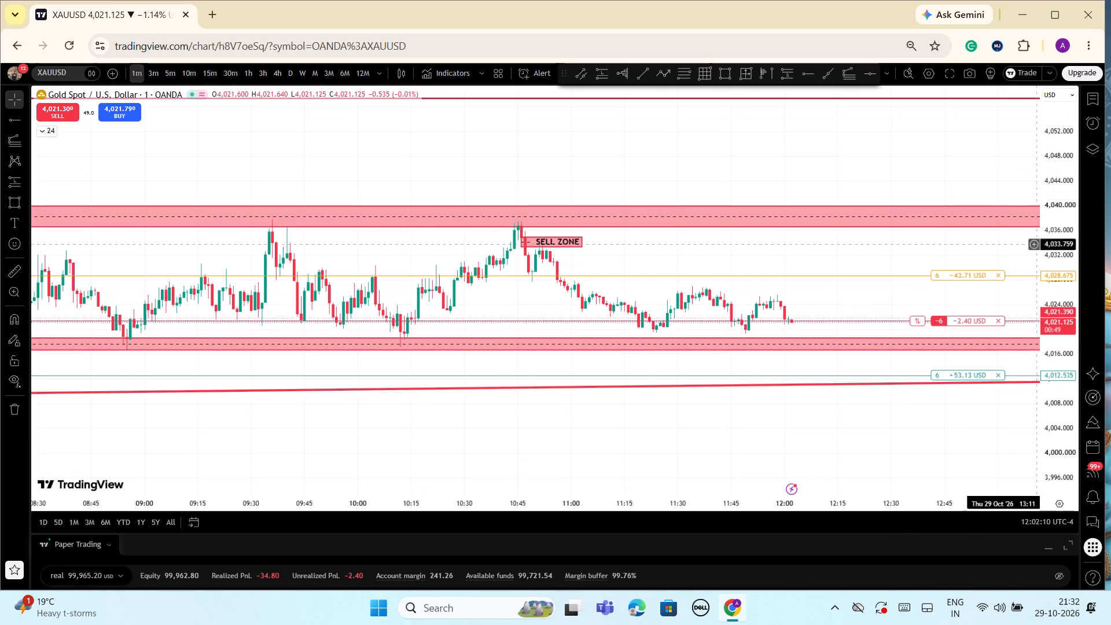
drag(1051, 443, 1069, 306)
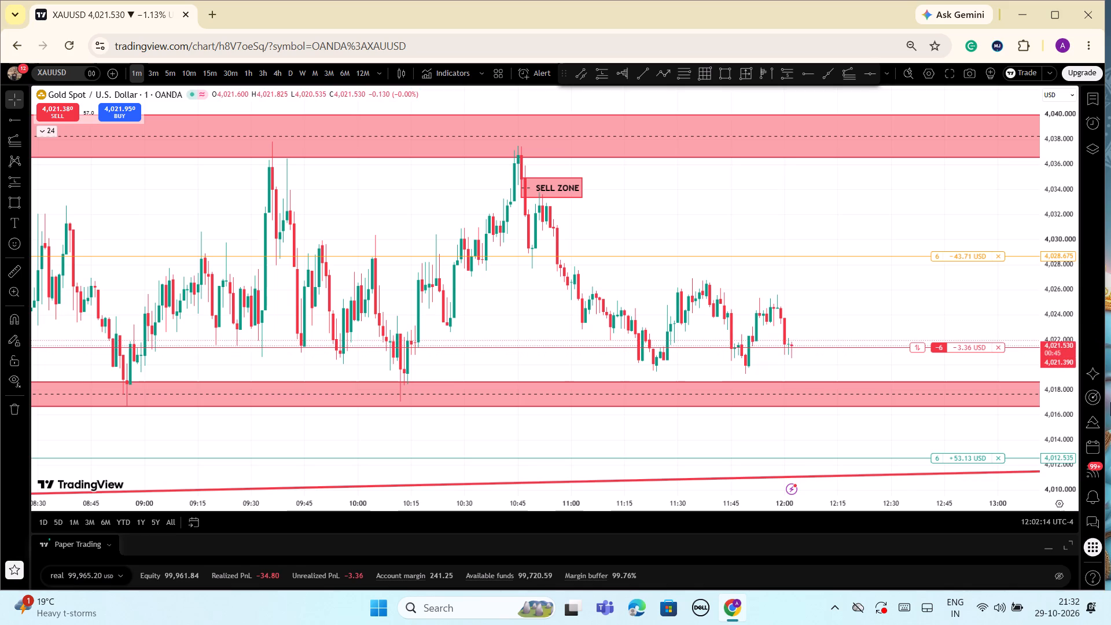
scroll(1073, 416, down, 1)
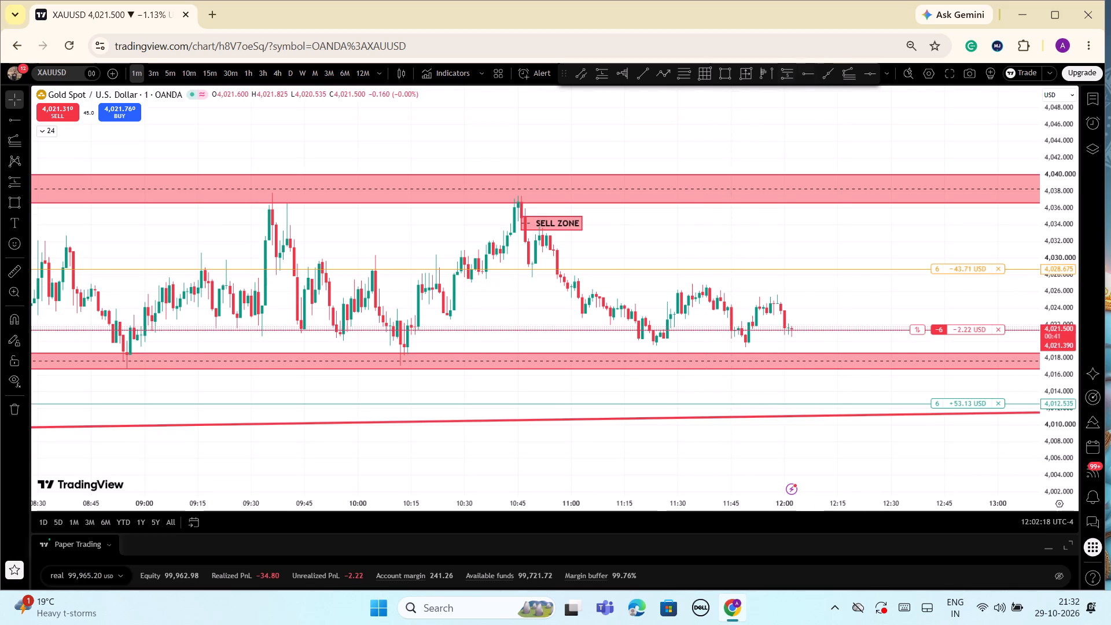
Start the Trend Line tool on the 1-minute XAUUSD chart.
click(648, 76)
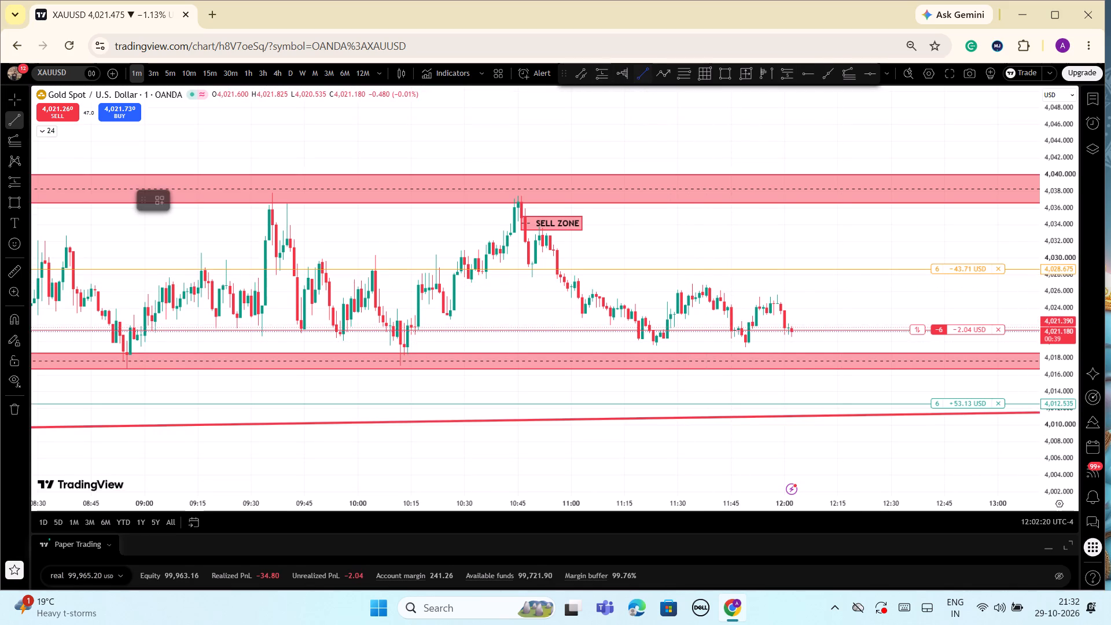